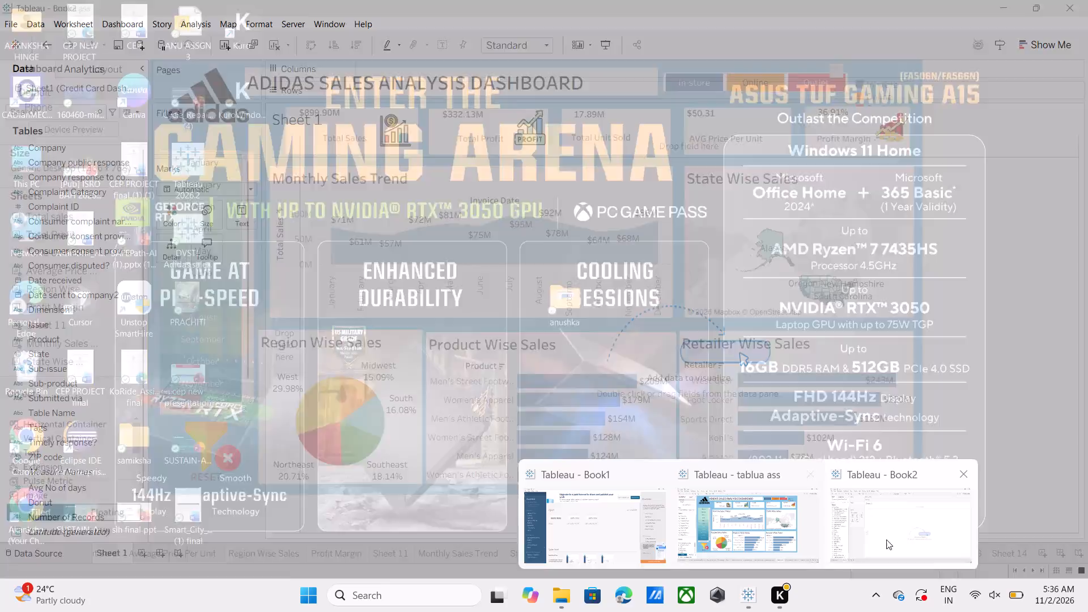
# In the Book2 workbook, replace Sheet 1's displayed title with "total complaints".
pyautogui.click(898, 542)
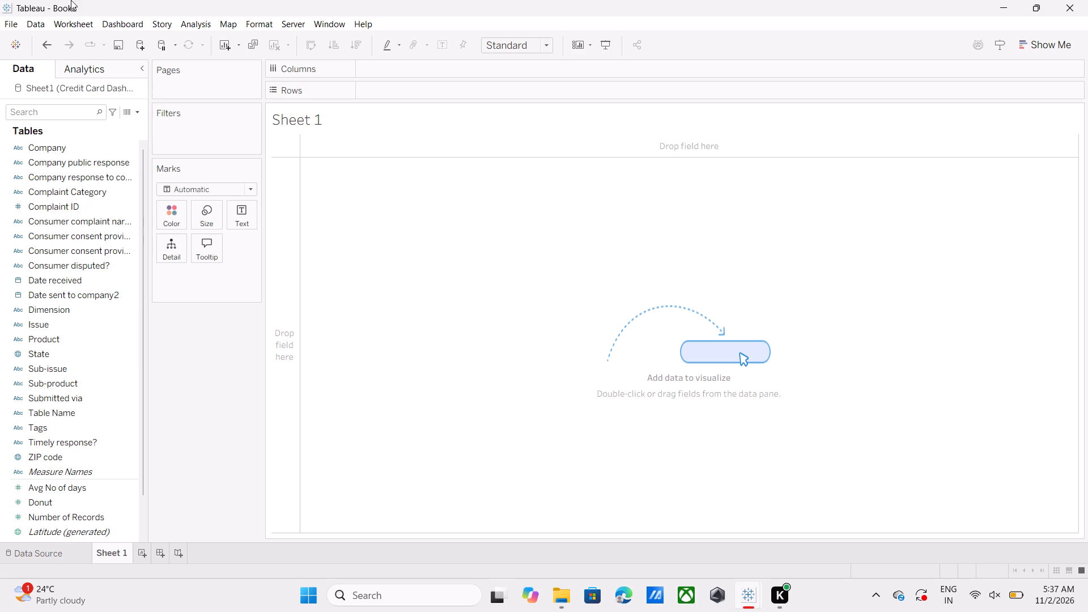
pyautogui.doubleClick(308, 118)
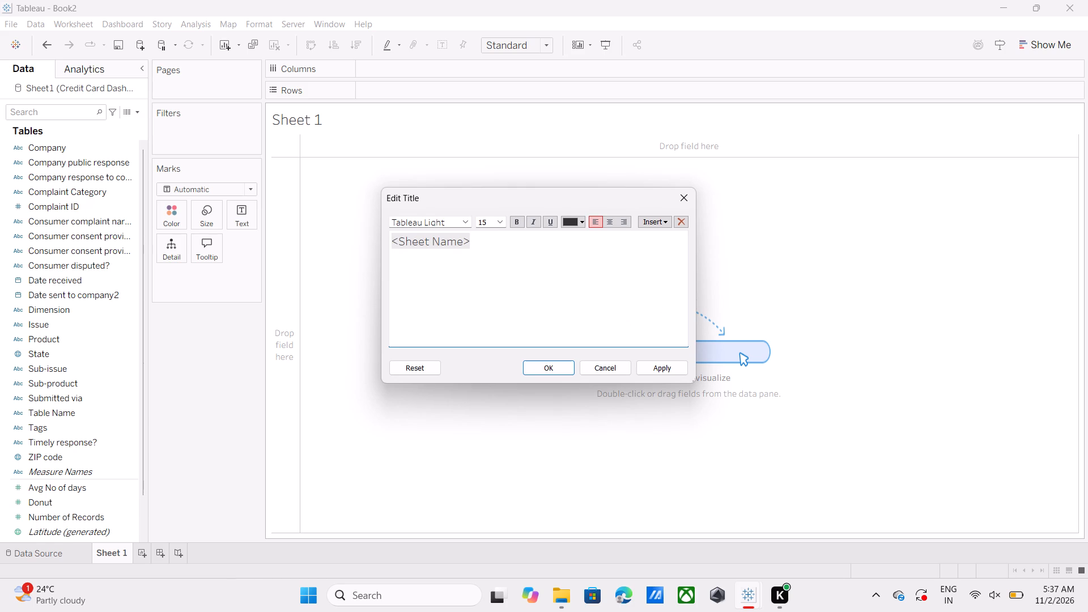
pyautogui.press('BackSpace')
pyautogui.click(471, 241)
pyautogui.press('BackSpace')
pyautogui.press('BackSpace')
pyautogui.press('BackSpace')
pyautogui.press('BackSpace')
pyautogui.press('BackSpace')
pyautogui.press('BackSpace')
pyautogui.press('BackSpace')
pyautogui.press('BackSpace')
pyautogui.press('BackSpace')
pyautogui.press('BackSpace')
pyautogui.press('BackSpace')
pyautogui.press('BackSpace')
pyautogui.press('BackSpace')
pyautogui.press('BackSpace')
pyautogui.press('BackSpace')
pyautogui.press('BackSpace')
pyautogui.press('BackSpace')
pyautogui.press('BackSpace')
pyautogui.press('BackSpace')
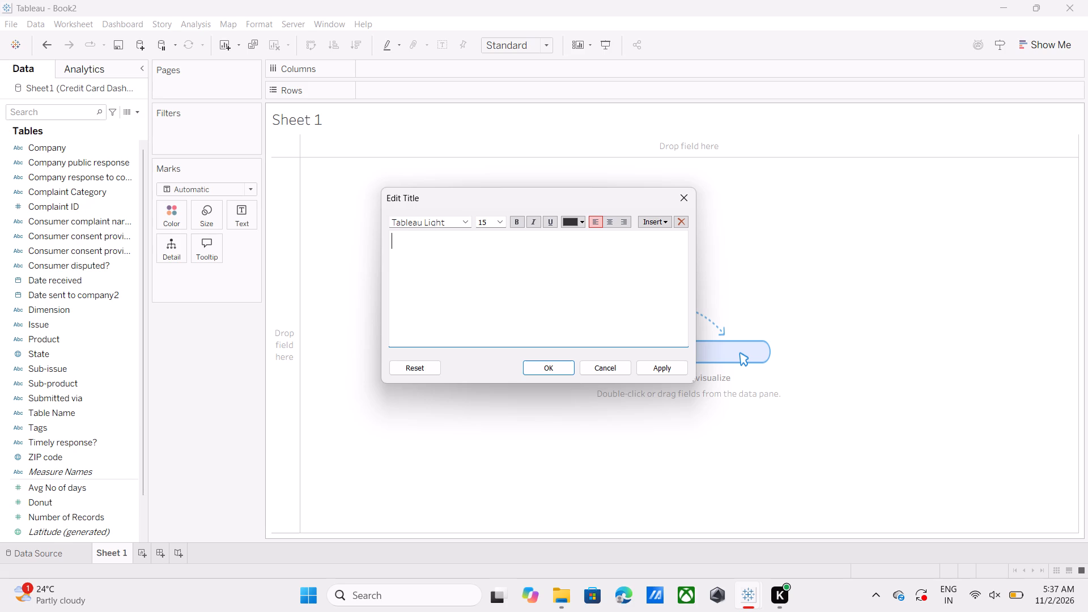
pyautogui.press('t')
pyautogui.write('otal')
pyautogui.press('space')
pyautogui.write('compla')
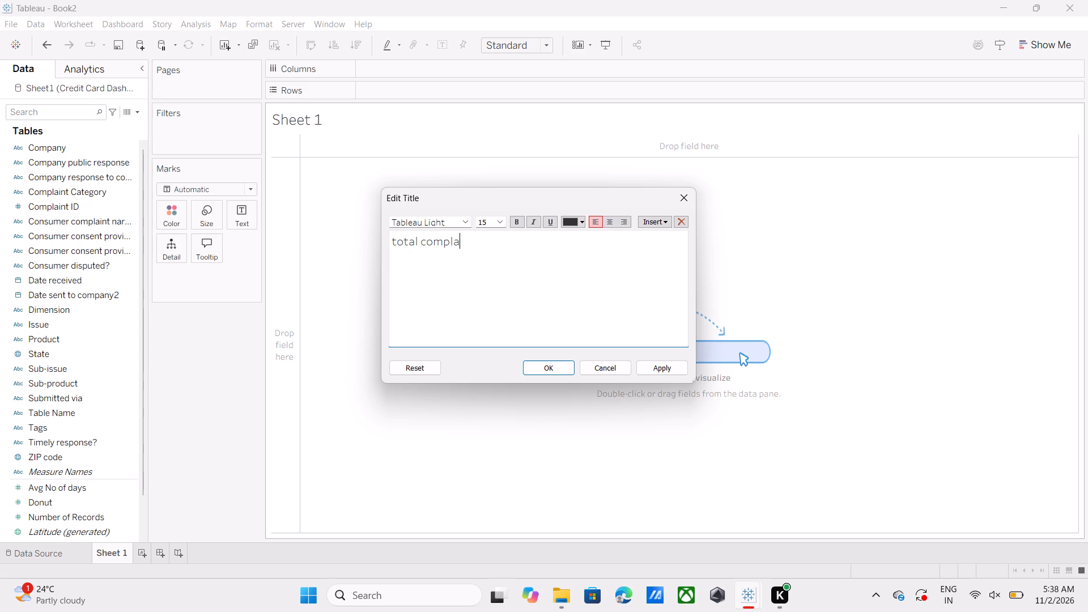
pyautogui.write('ints')
pyautogui.click(559, 365)
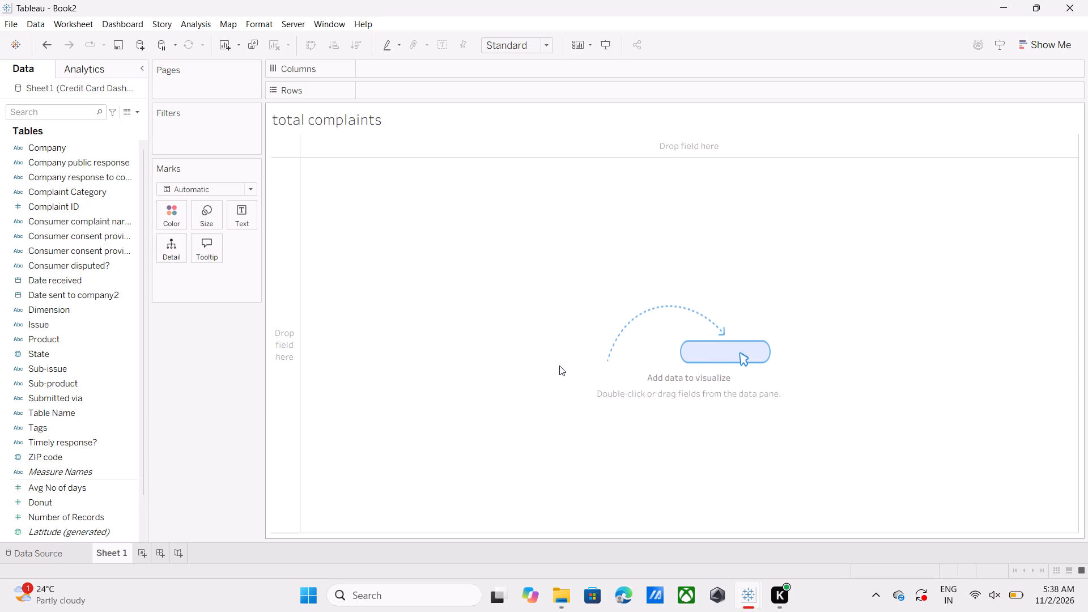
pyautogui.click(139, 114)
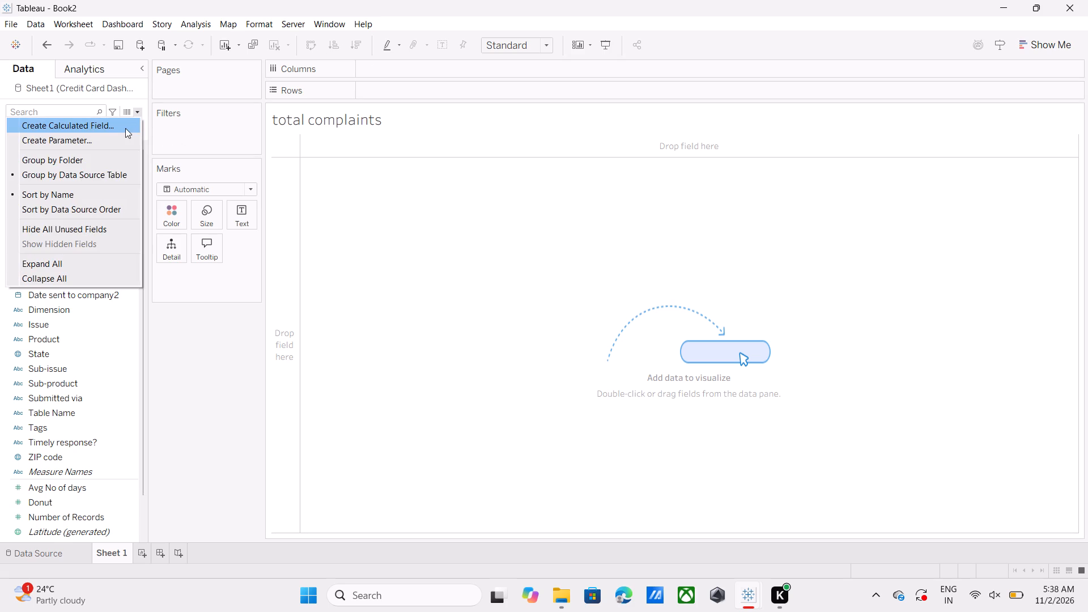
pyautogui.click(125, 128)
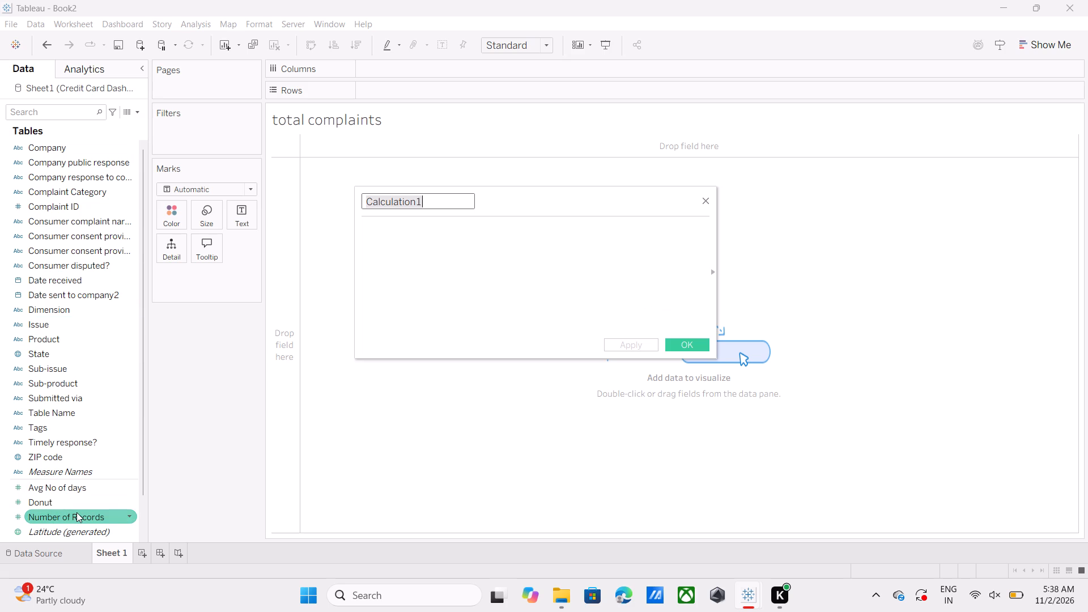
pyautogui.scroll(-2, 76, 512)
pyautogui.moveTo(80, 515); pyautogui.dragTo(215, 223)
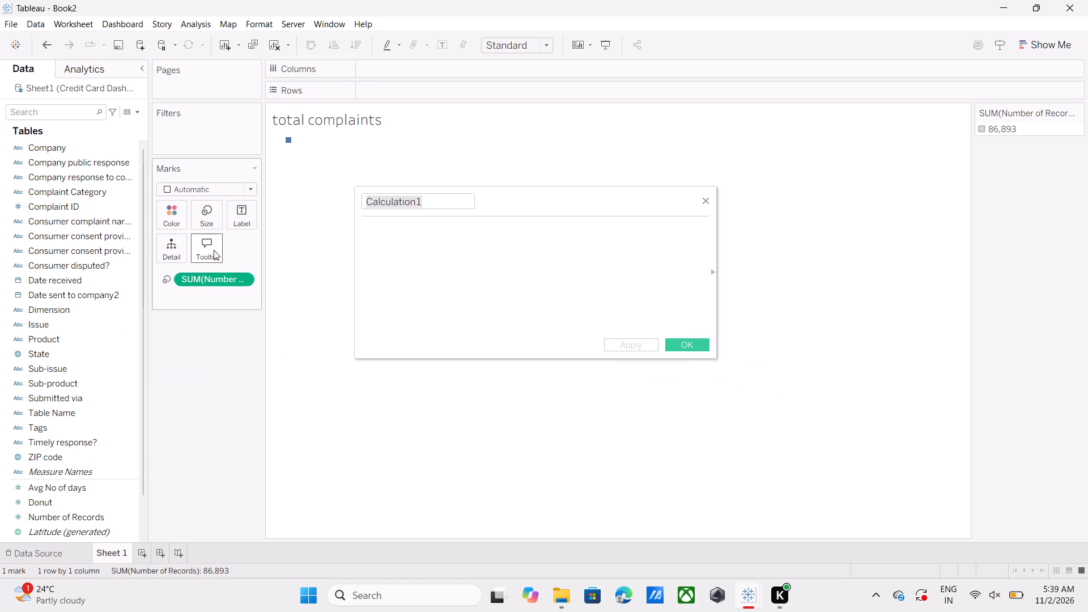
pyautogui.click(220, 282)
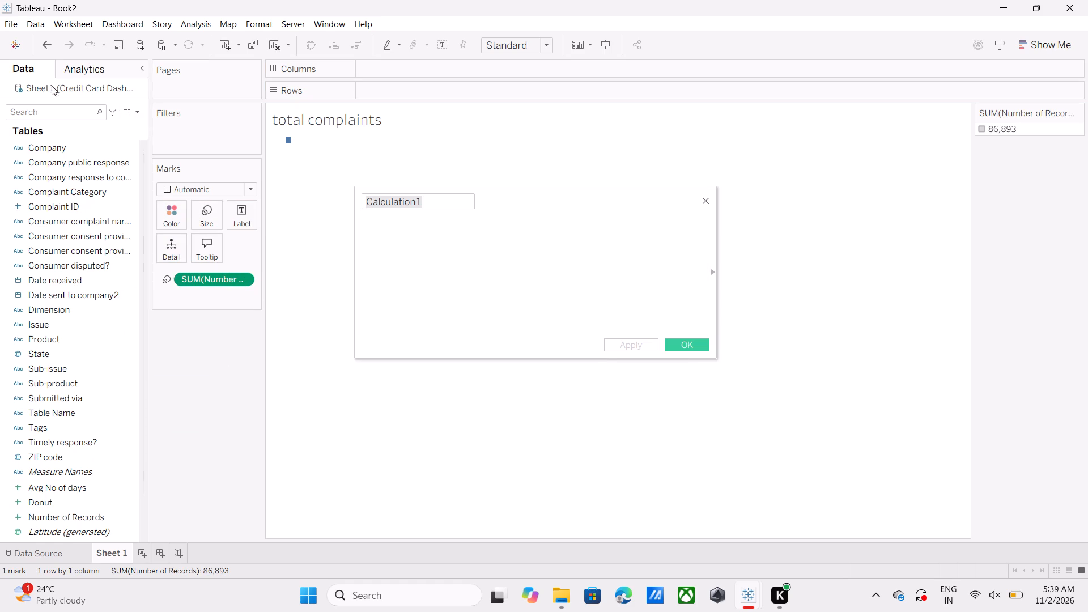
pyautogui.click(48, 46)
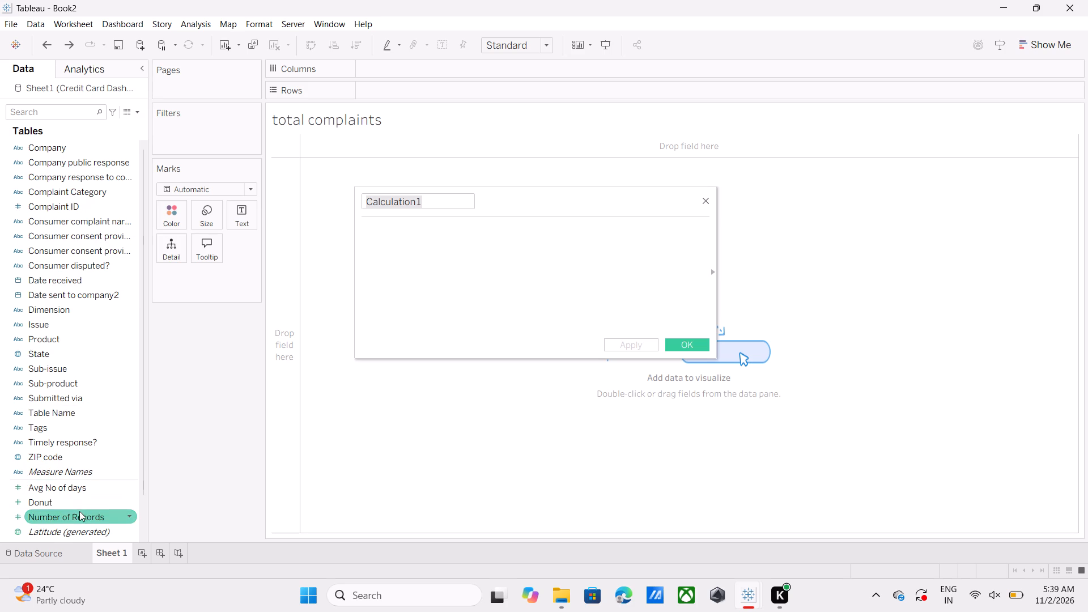
# Show the sum of Number of Records as the text mark on the sheet.
pyautogui.moveTo(82, 518); pyautogui.dragTo(252, 383)
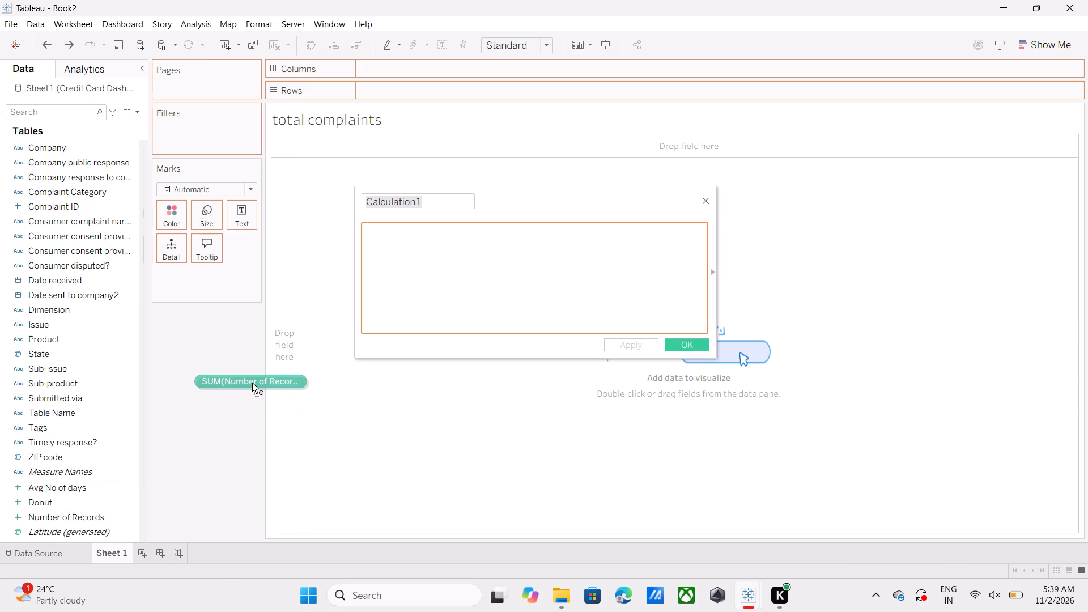
pyautogui.moveTo(252, 383); pyautogui.dragTo(244, 188)
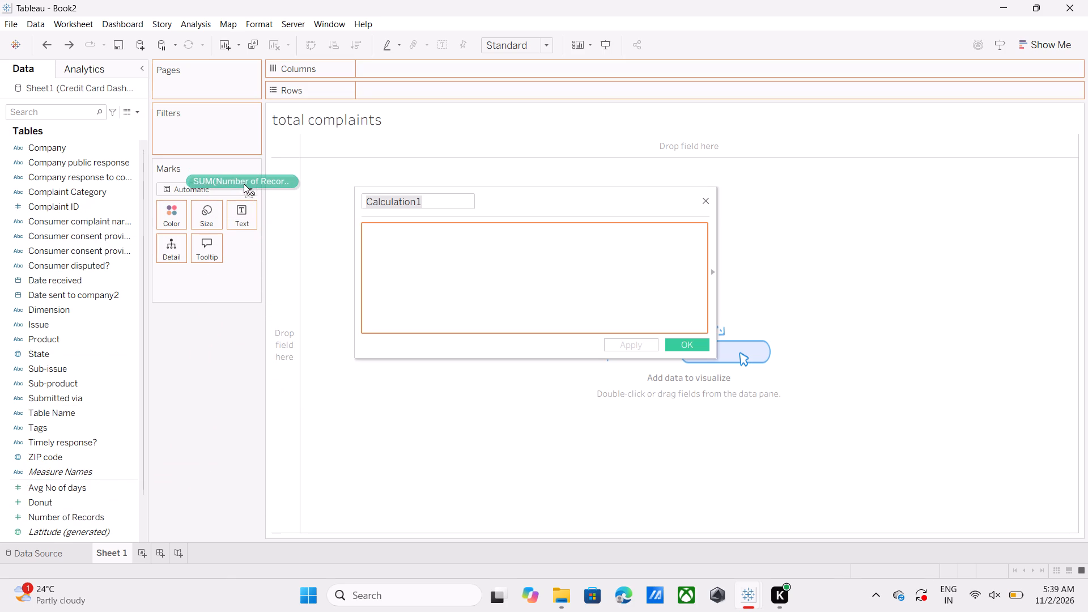
pyautogui.moveTo(244, 188); pyautogui.dragTo(244, 212)
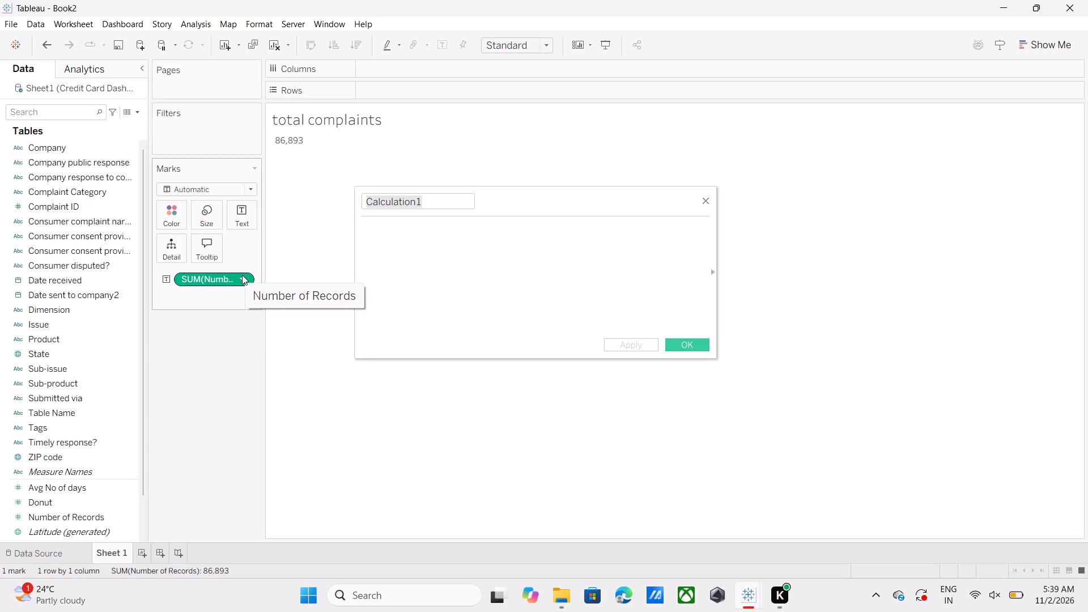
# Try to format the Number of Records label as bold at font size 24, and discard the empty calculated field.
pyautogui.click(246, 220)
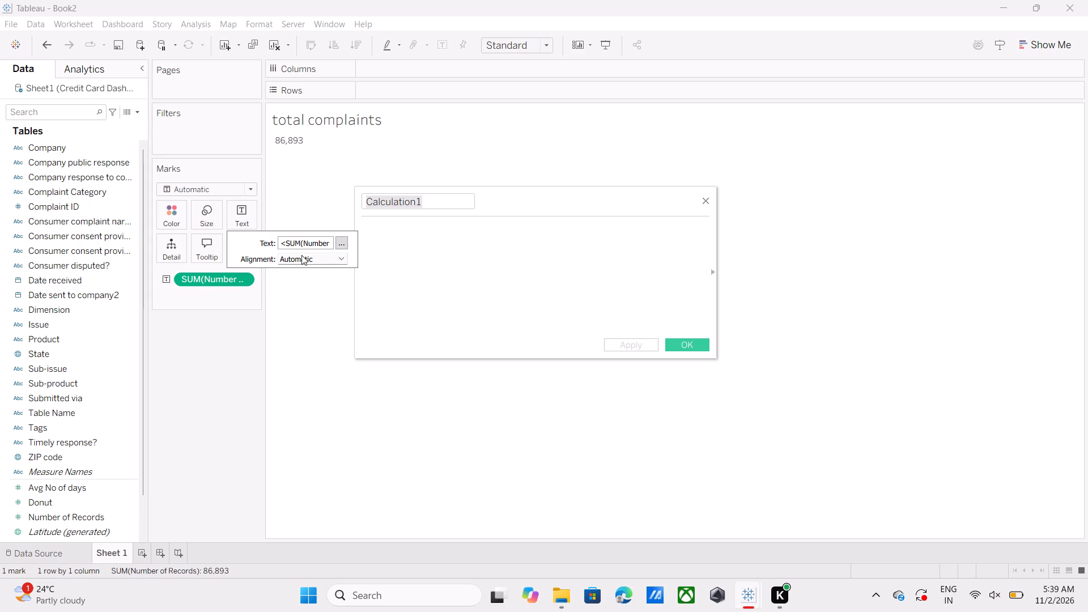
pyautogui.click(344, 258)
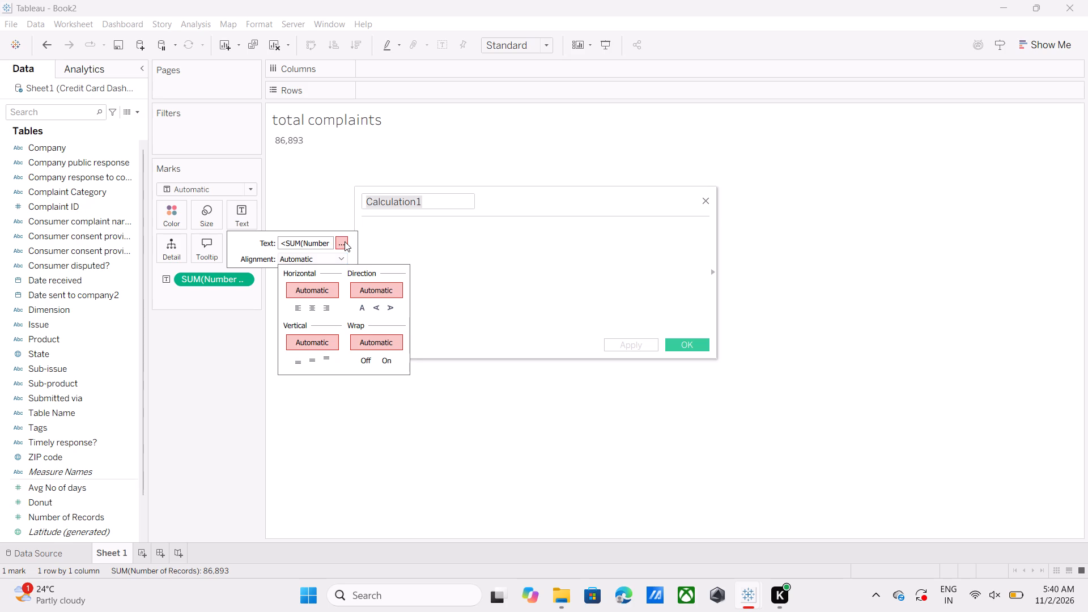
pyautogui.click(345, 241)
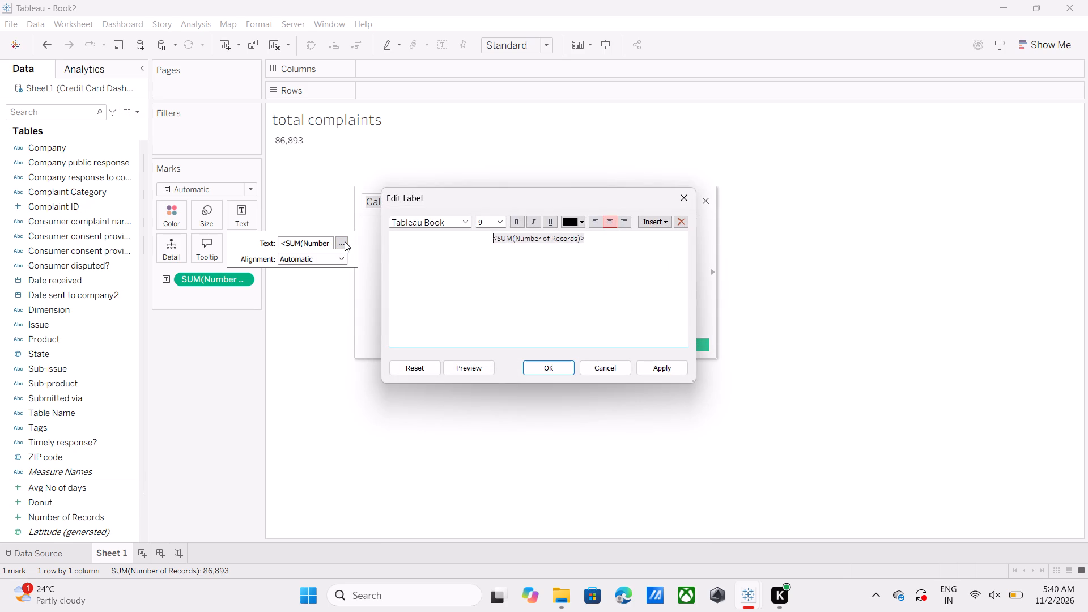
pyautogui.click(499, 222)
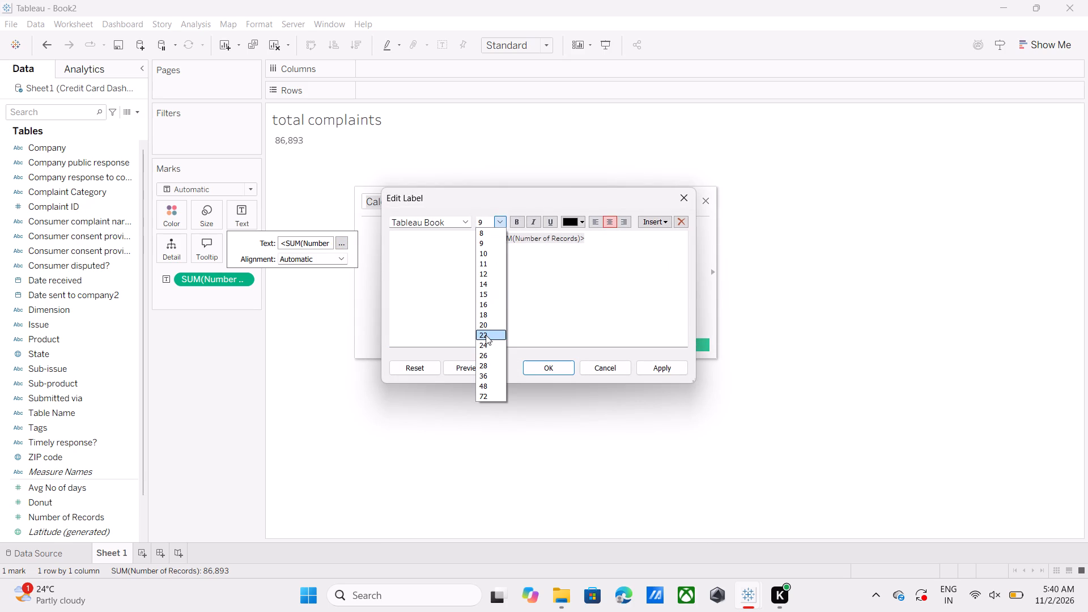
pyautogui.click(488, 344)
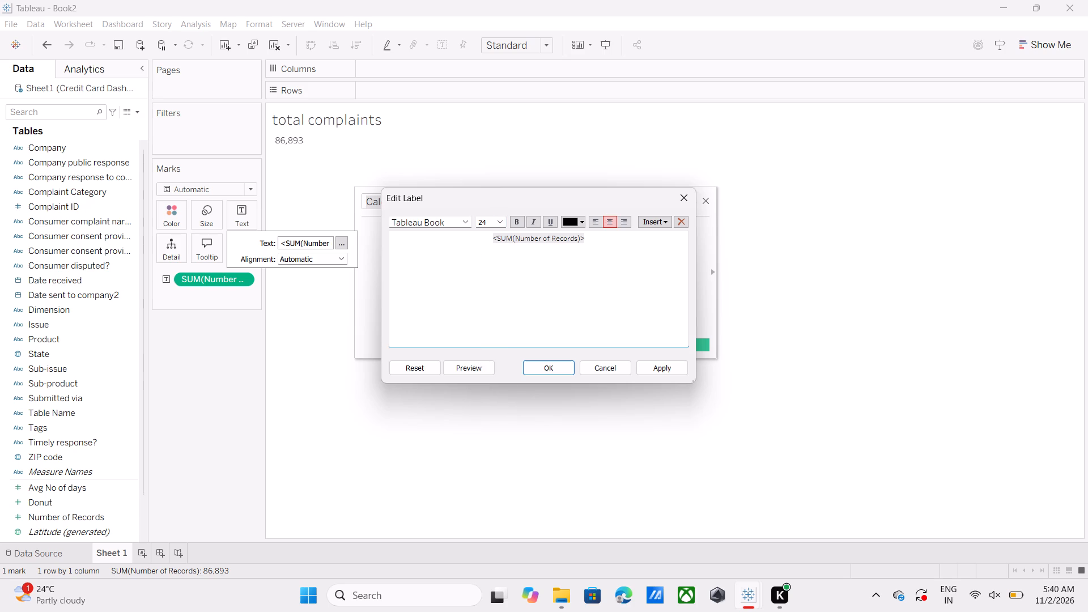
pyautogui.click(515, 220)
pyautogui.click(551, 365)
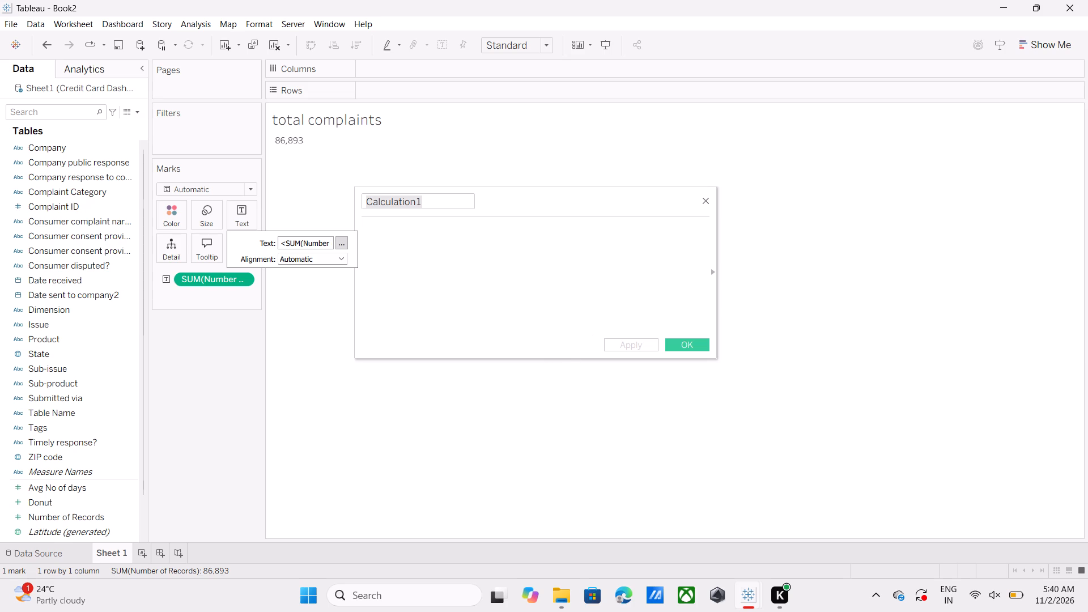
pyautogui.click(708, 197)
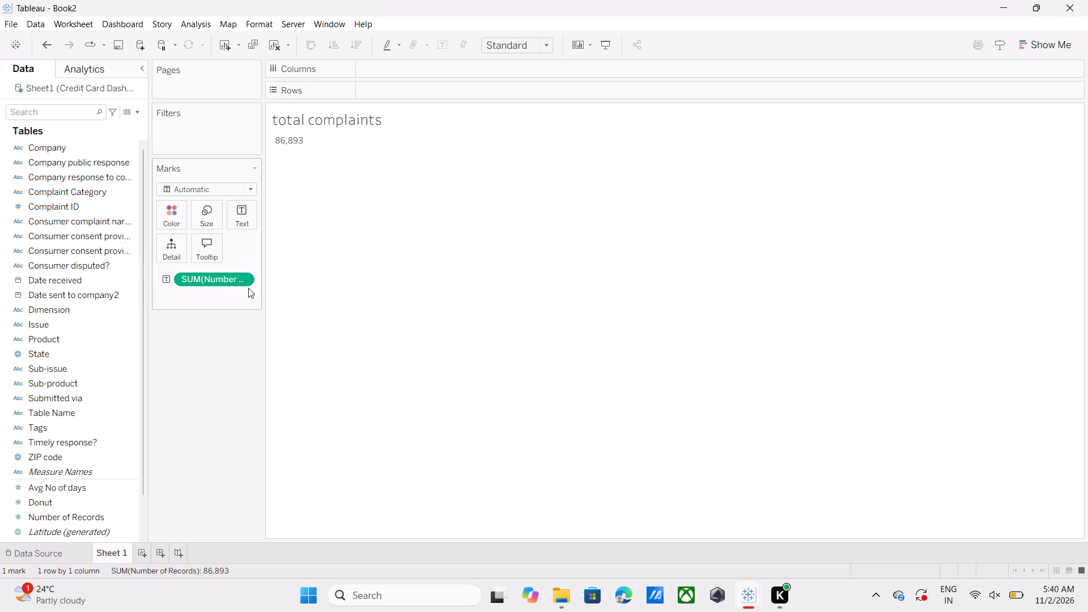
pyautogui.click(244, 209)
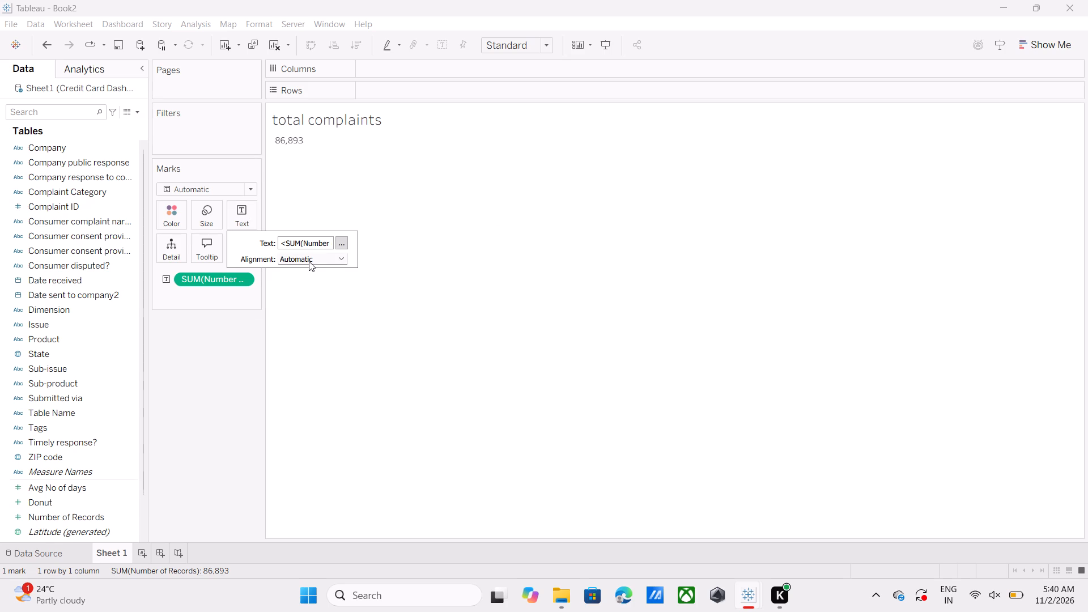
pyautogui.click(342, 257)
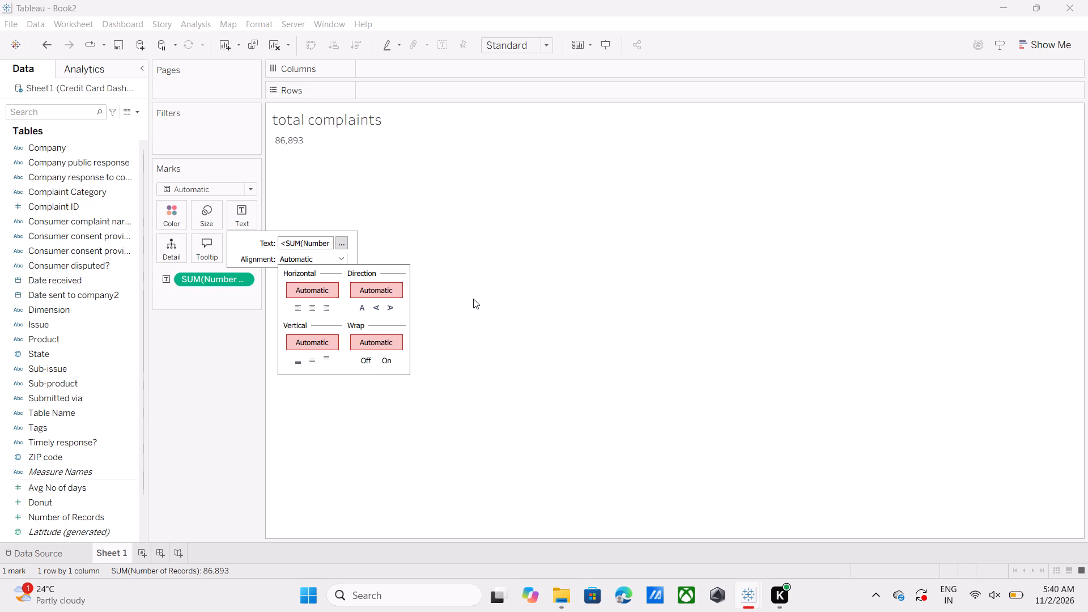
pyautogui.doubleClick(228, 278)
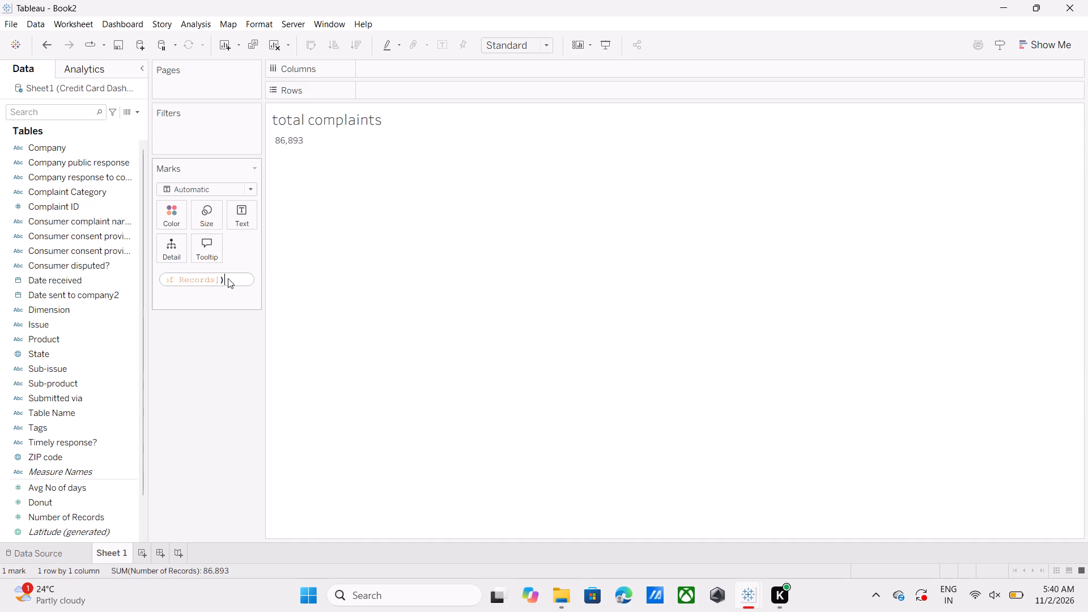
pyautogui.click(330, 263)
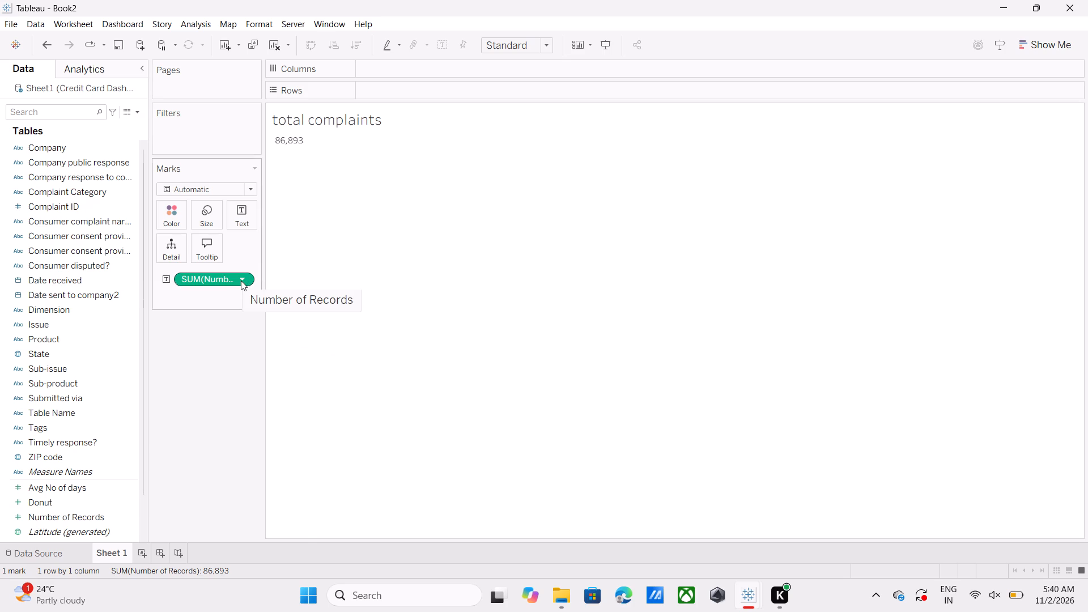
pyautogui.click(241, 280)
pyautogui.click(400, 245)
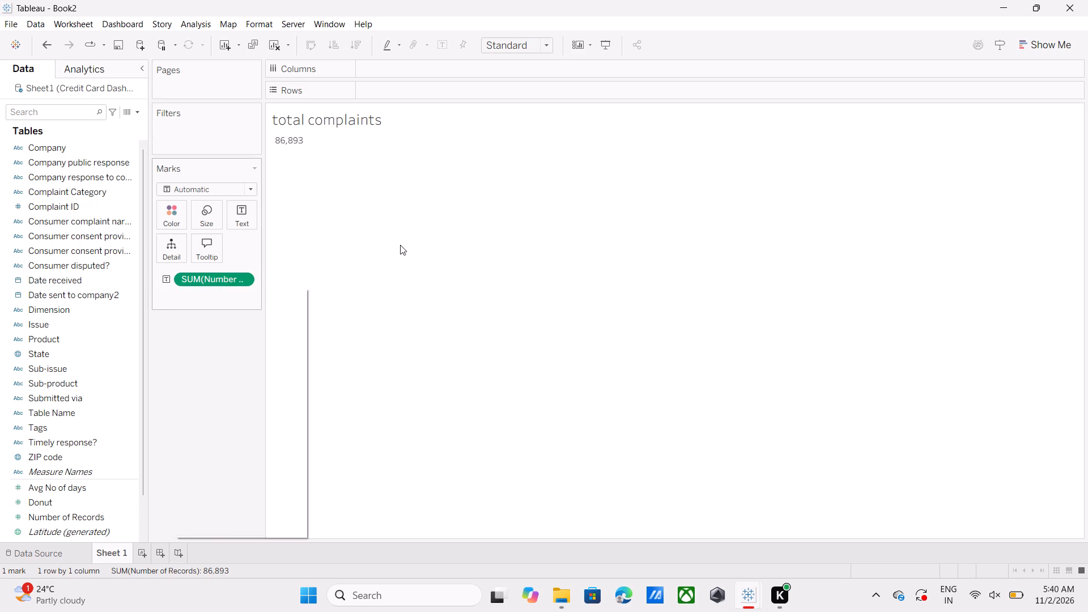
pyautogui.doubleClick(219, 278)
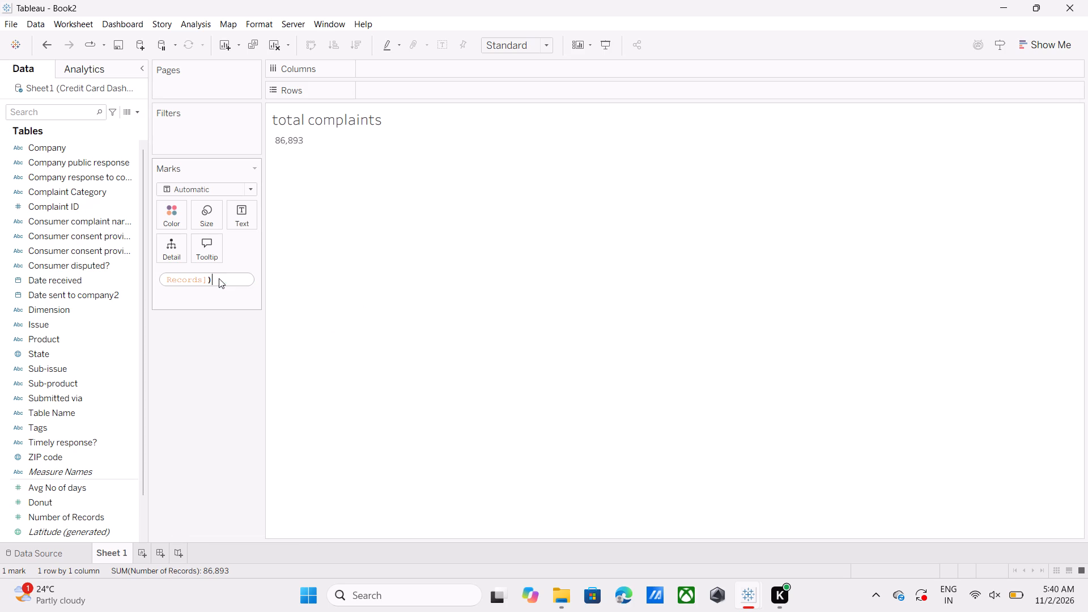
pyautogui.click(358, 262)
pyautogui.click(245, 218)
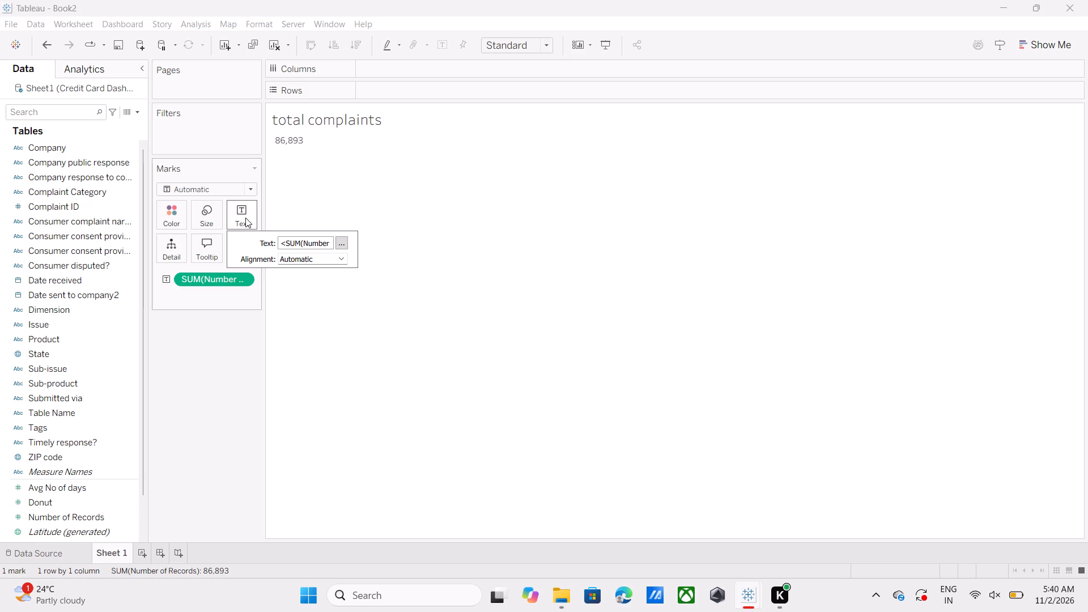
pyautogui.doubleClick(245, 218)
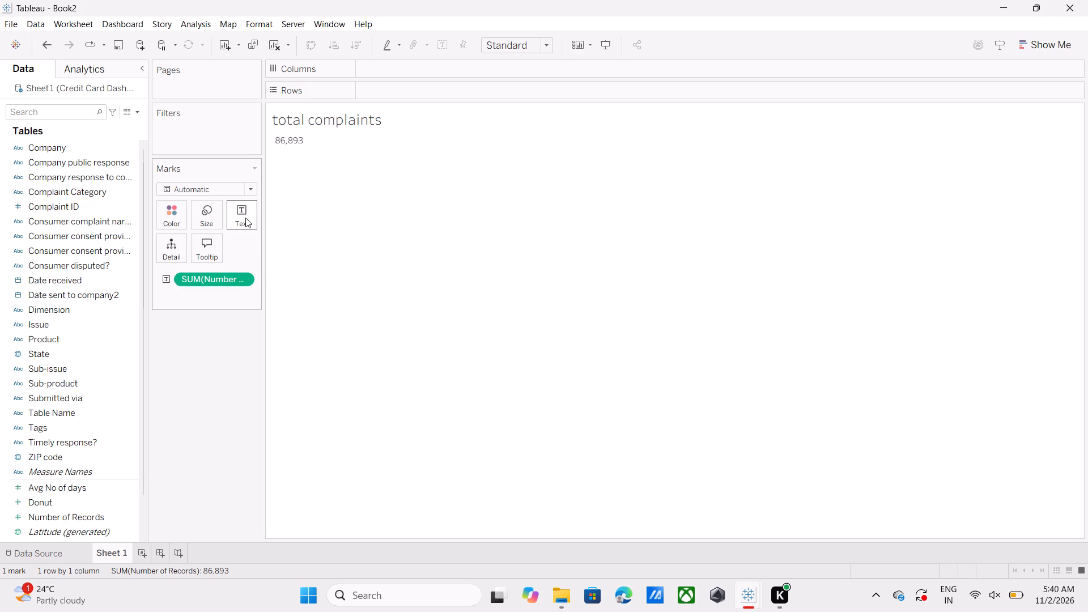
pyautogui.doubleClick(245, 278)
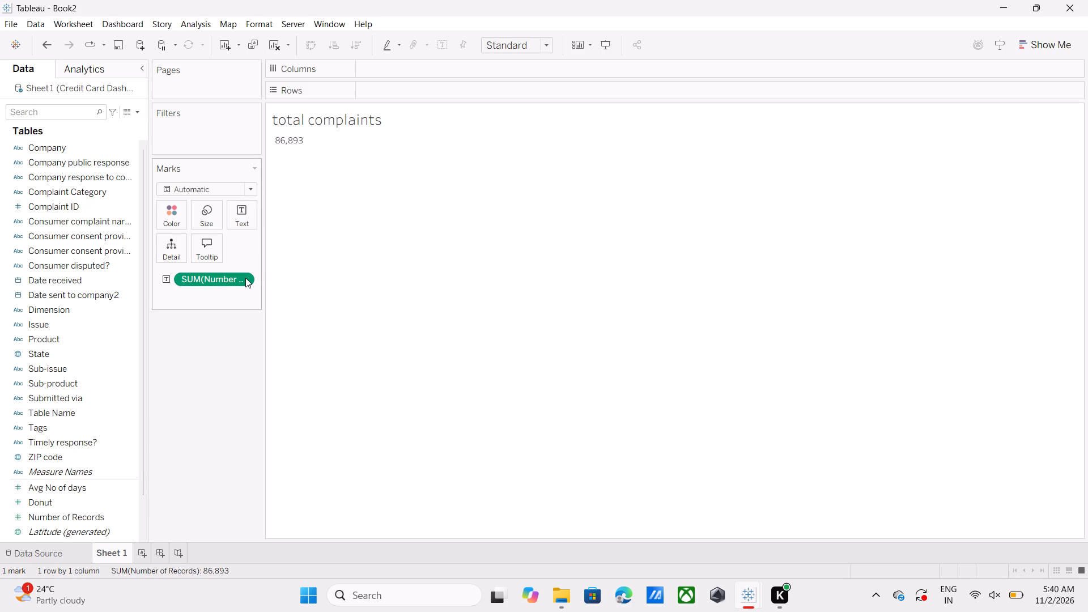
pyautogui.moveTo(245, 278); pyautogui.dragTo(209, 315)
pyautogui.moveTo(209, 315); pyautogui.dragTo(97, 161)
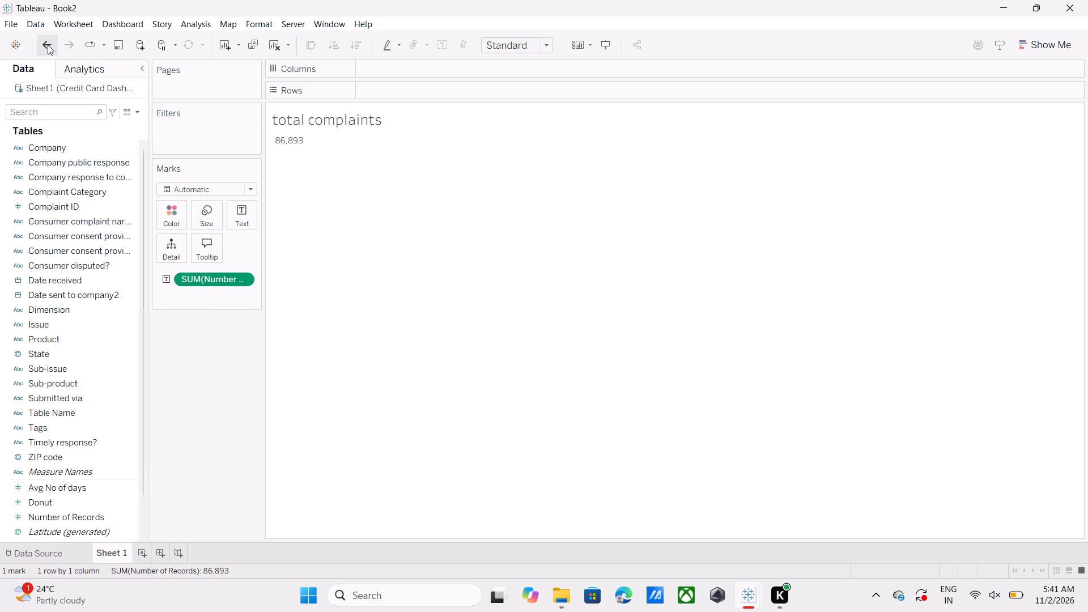
# Undo the current record count mark and place the sum of Number of Records on the sheet as text again.
pyautogui.click(48, 45)
pyautogui.click(48, 45)
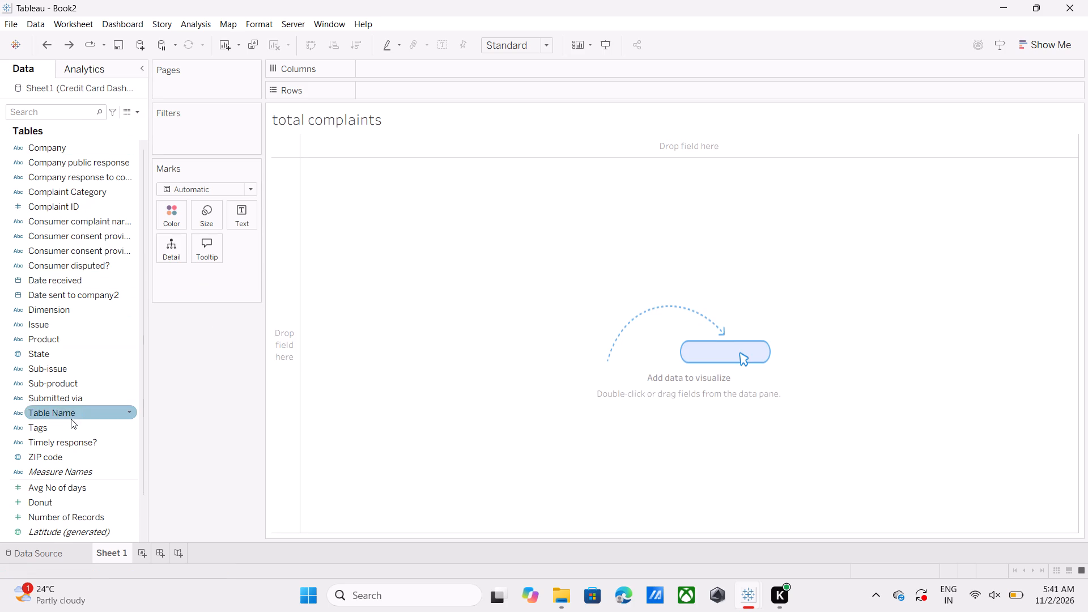
pyautogui.moveTo(71, 512); pyautogui.dragTo(180, 443)
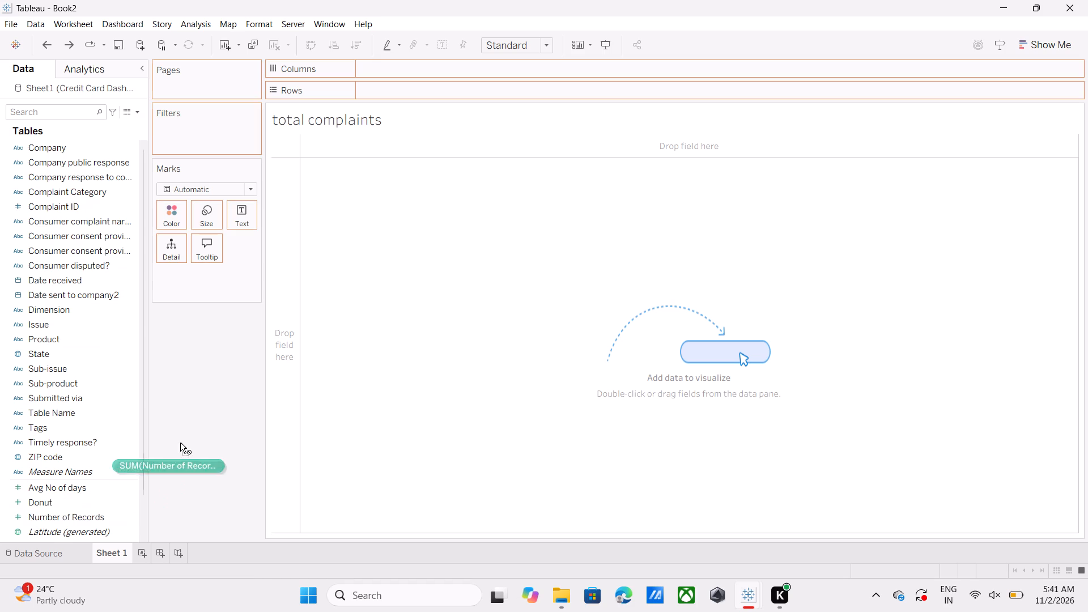
pyautogui.moveTo(180, 443); pyautogui.dragTo(242, 187)
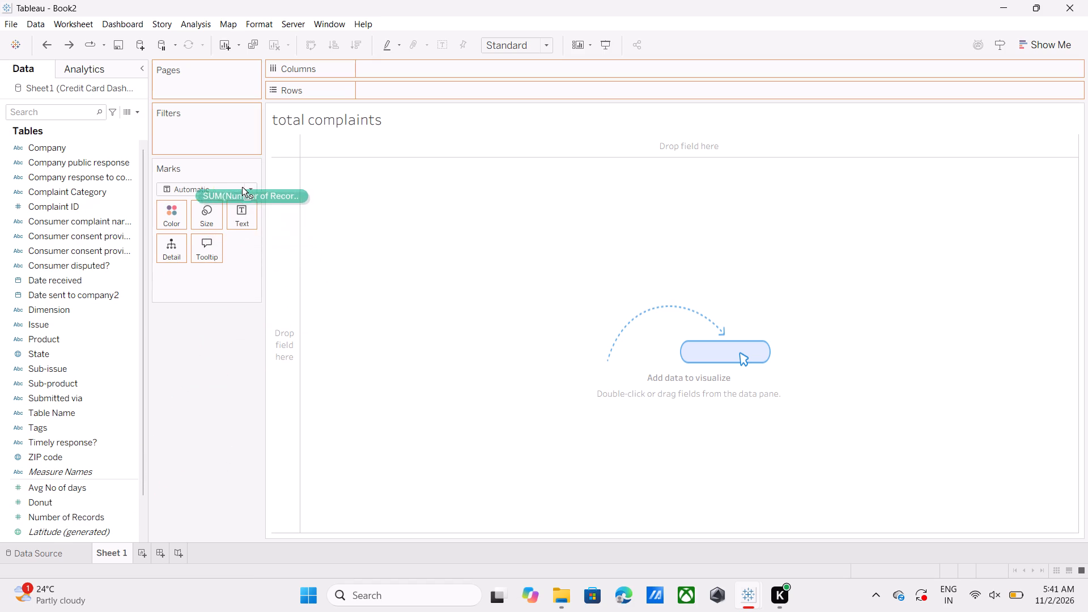
pyautogui.moveTo(242, 187); pyautogui.dragTo(239, 209)
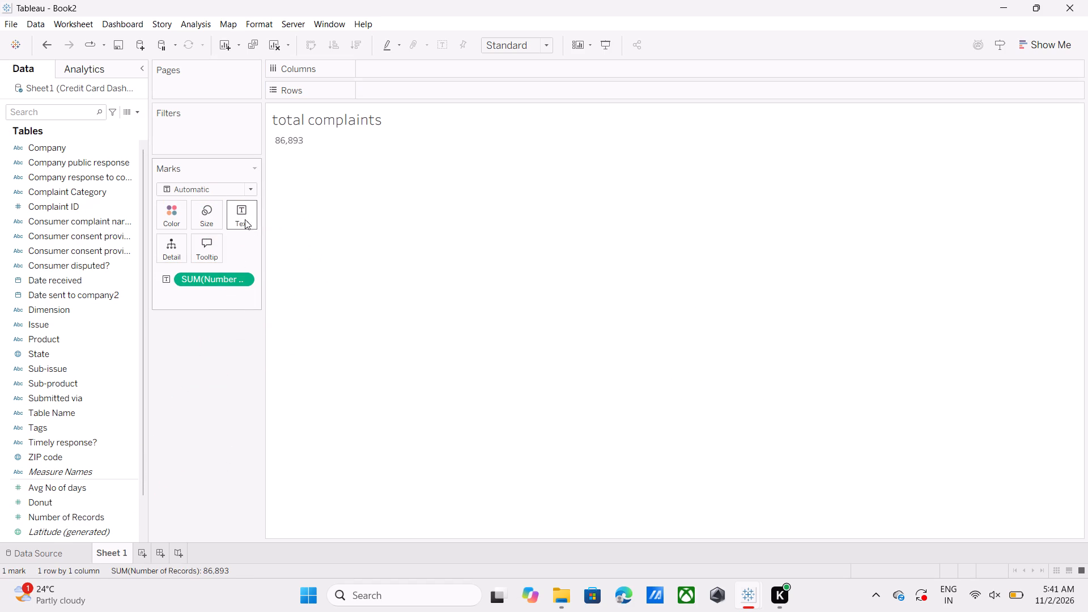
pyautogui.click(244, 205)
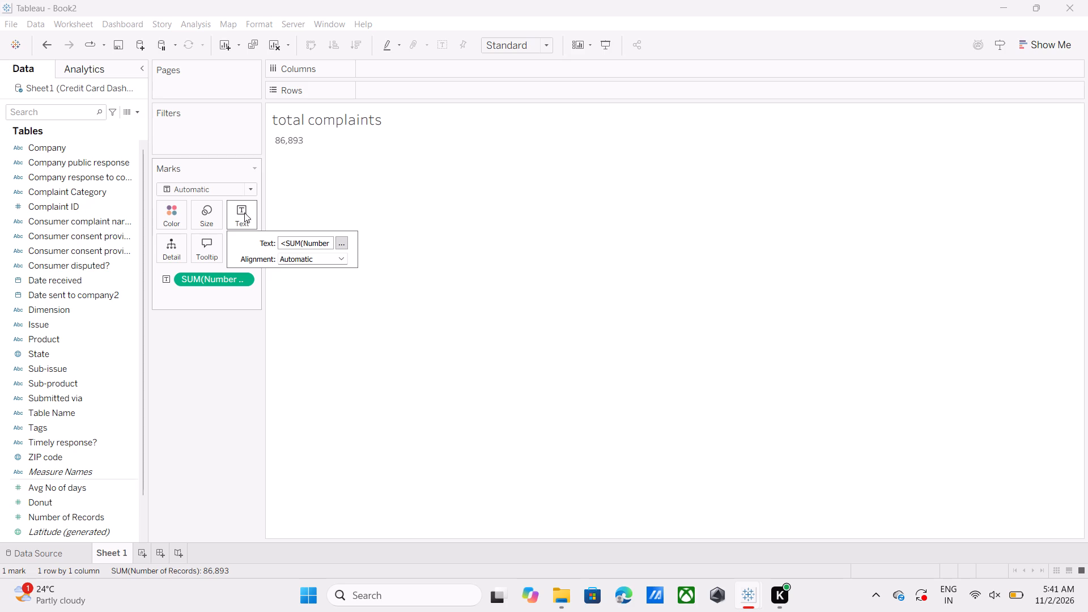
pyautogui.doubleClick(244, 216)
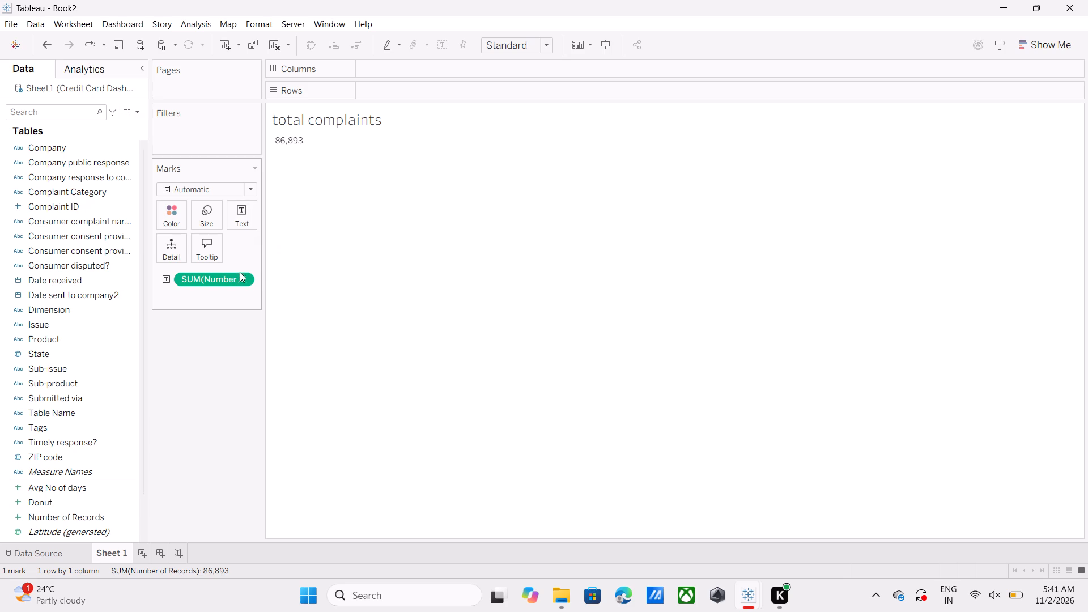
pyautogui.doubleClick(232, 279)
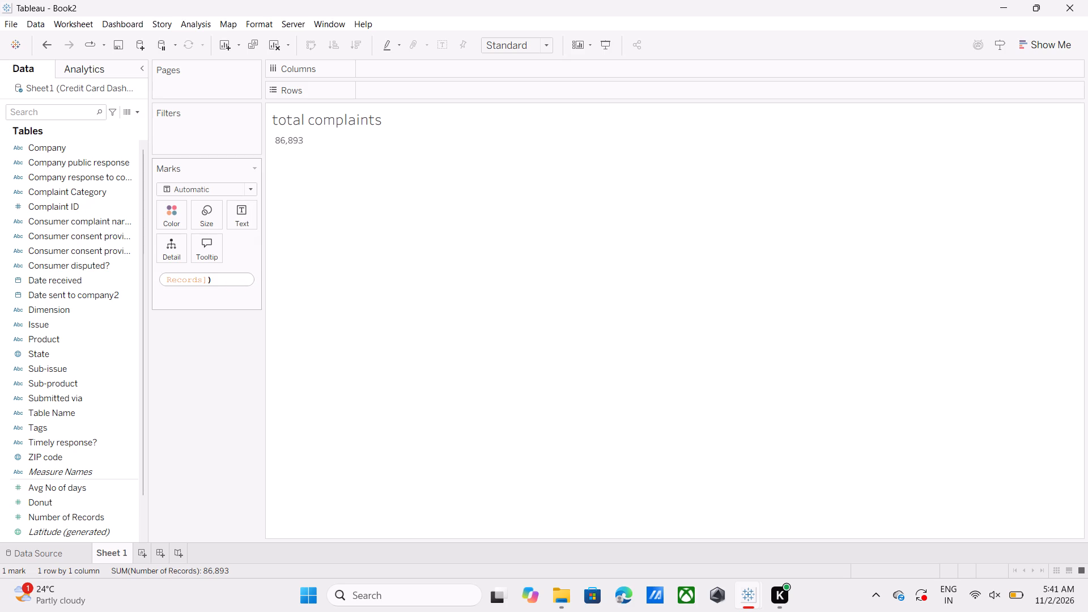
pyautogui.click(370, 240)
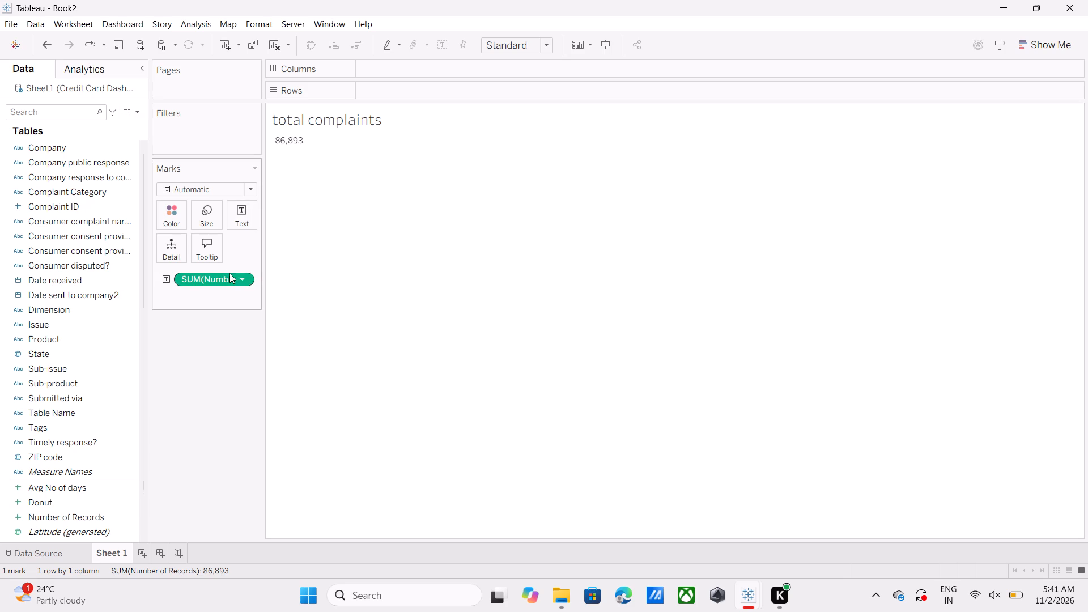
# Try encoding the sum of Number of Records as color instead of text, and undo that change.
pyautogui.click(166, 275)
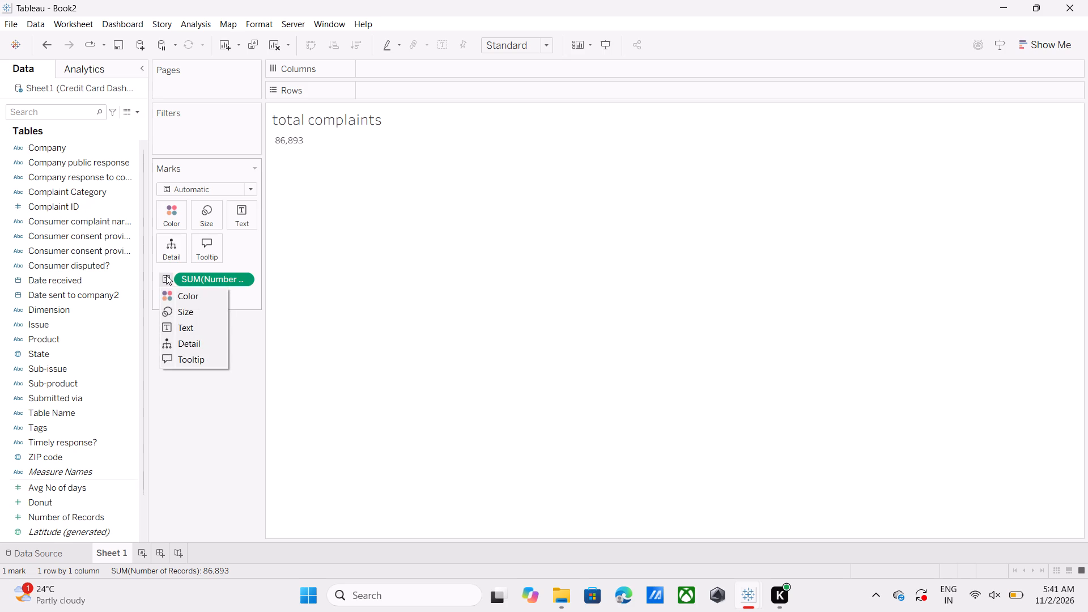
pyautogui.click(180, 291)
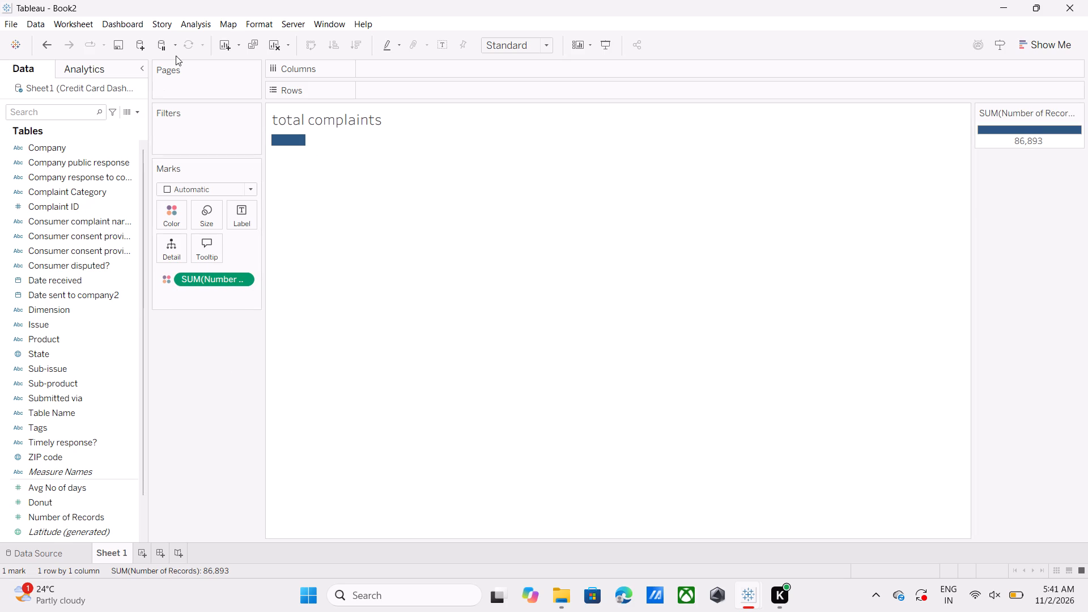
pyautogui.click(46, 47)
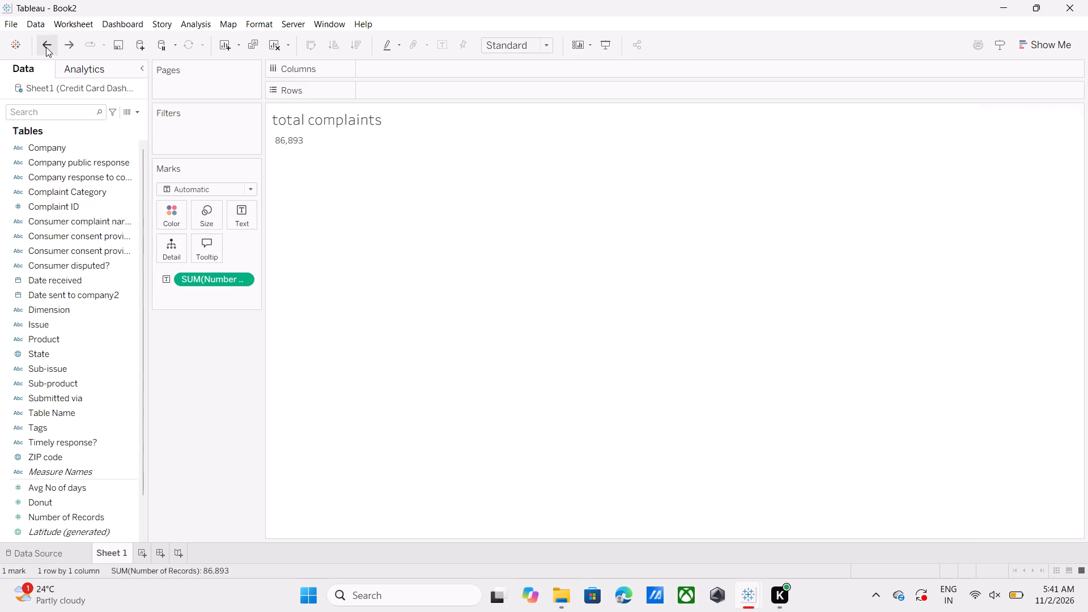
# Format the SUM(Number of Records) text label as bold at font size 20.
pyautogui.click(245, 216)
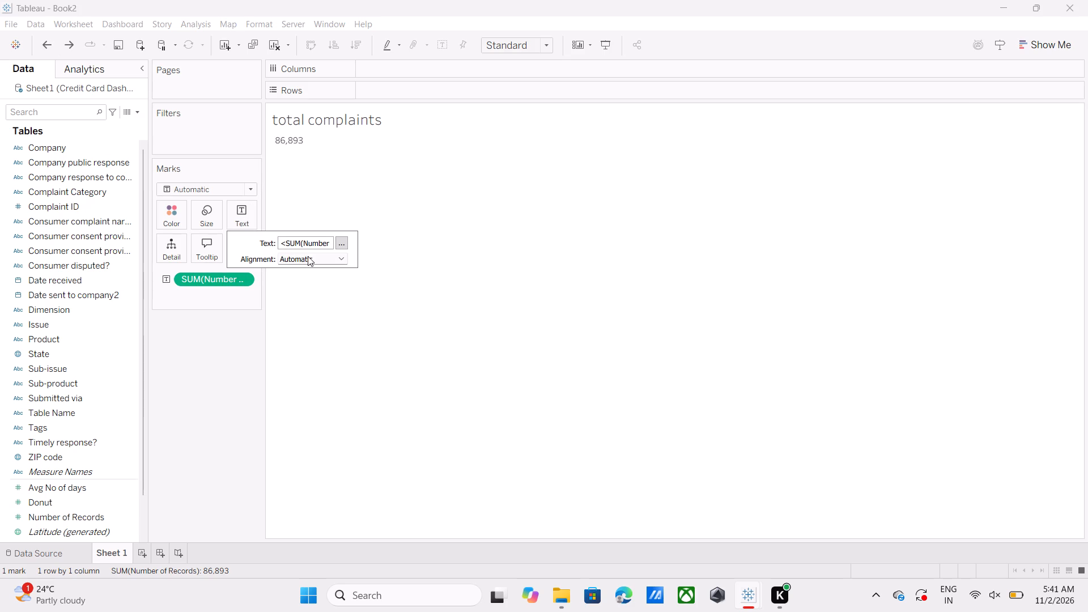
pyautogui.click(330, 240)
pyautogui.click(345, 243)
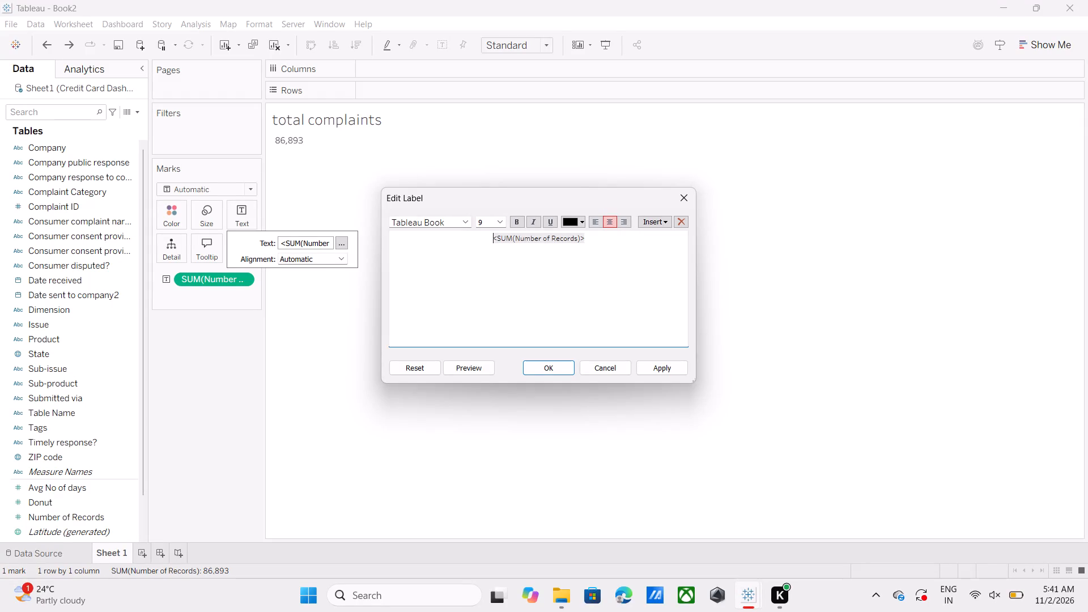
pyautogui.moveTo(588, 235); pyautogui.dragTo(466, 224)
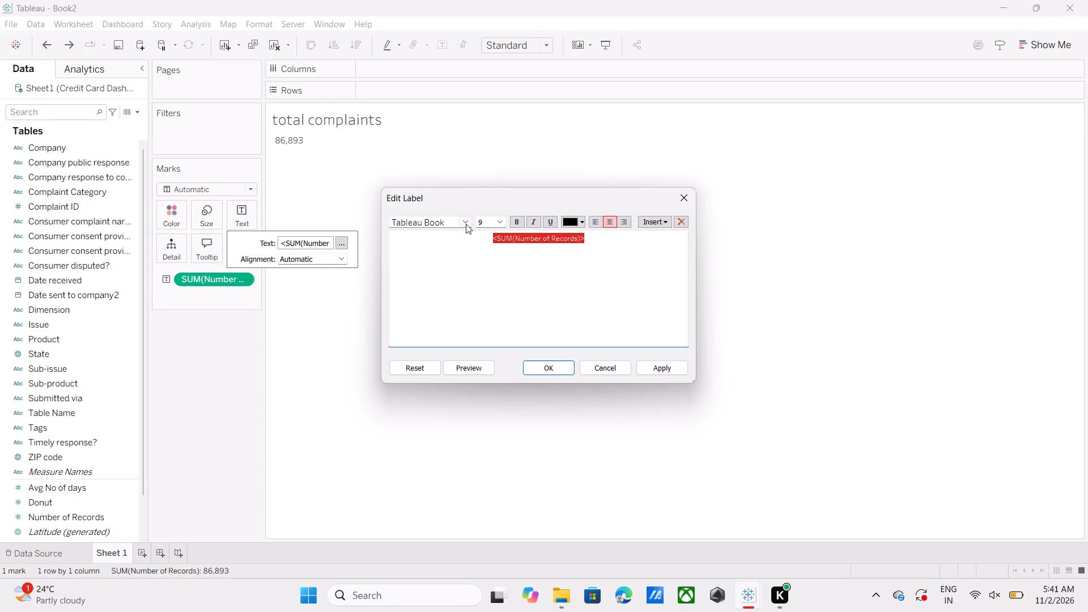
pyautogui.click(502, 223)
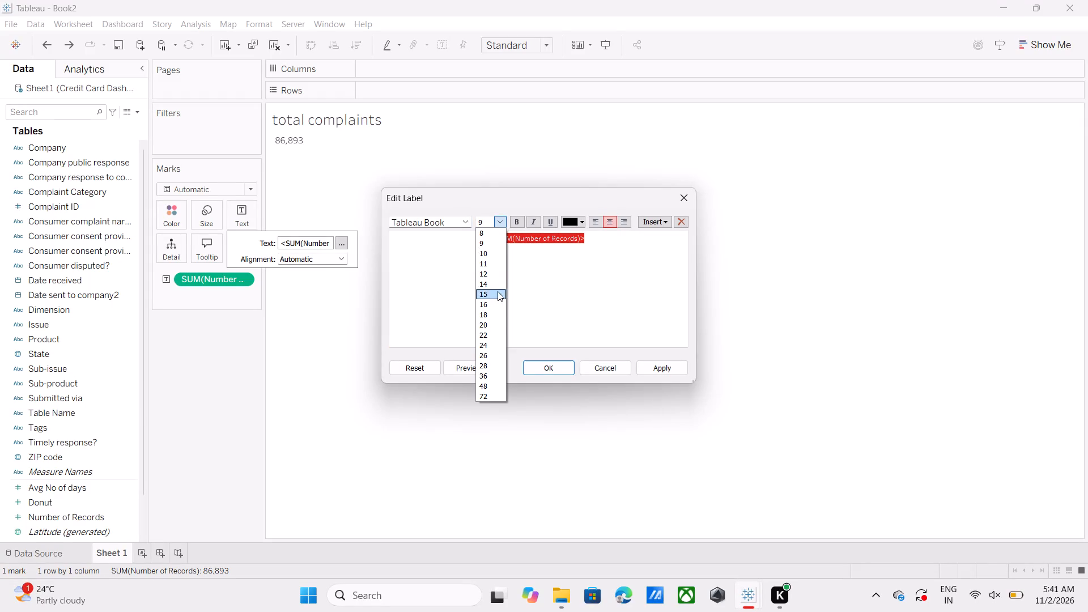
pyautogui.click(491, 326)
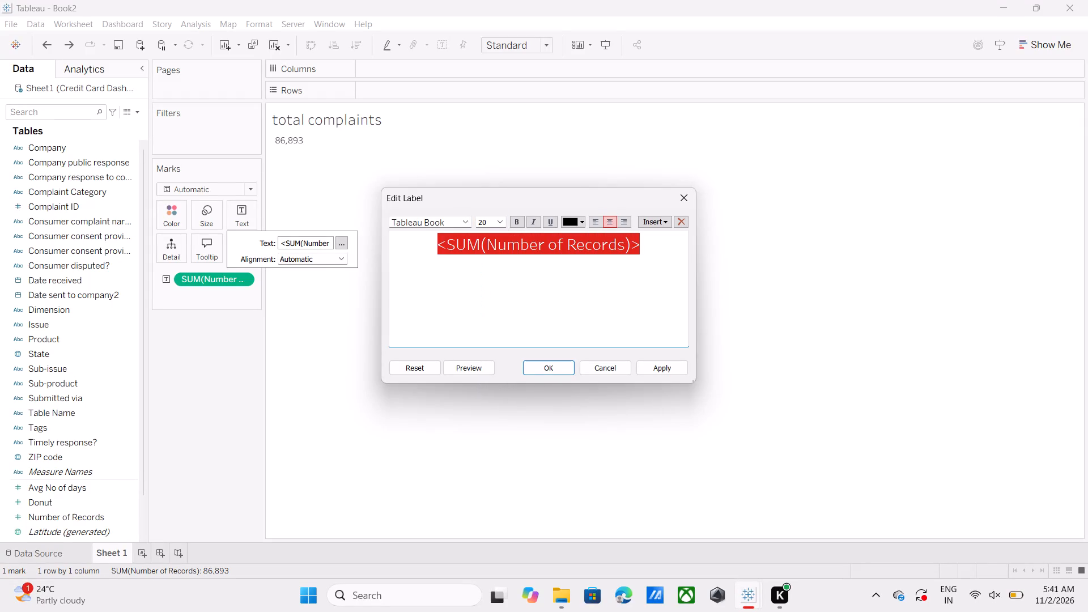
pyautogui.click(517, 224)
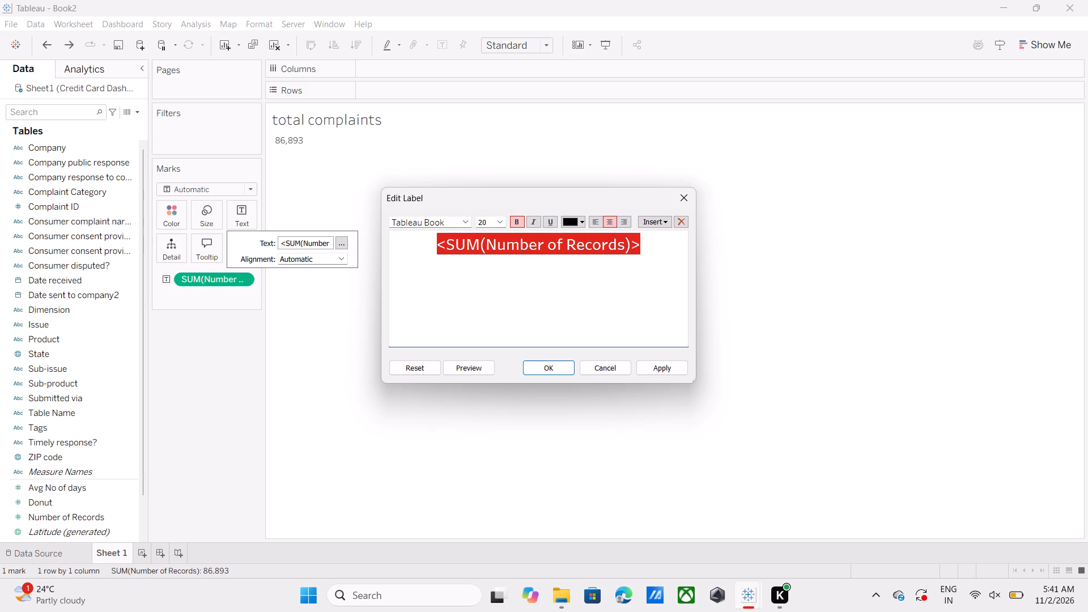
pyautogui.click(556, 369)
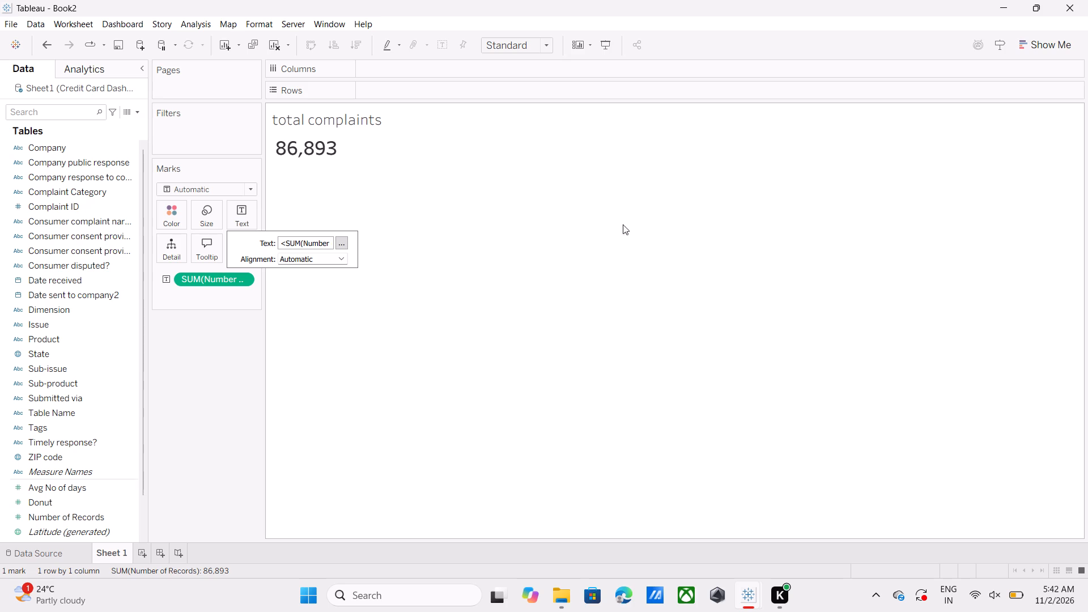
# Set the total complaints sheet's fit to Entire View.
pyautogui.click(545, 41)
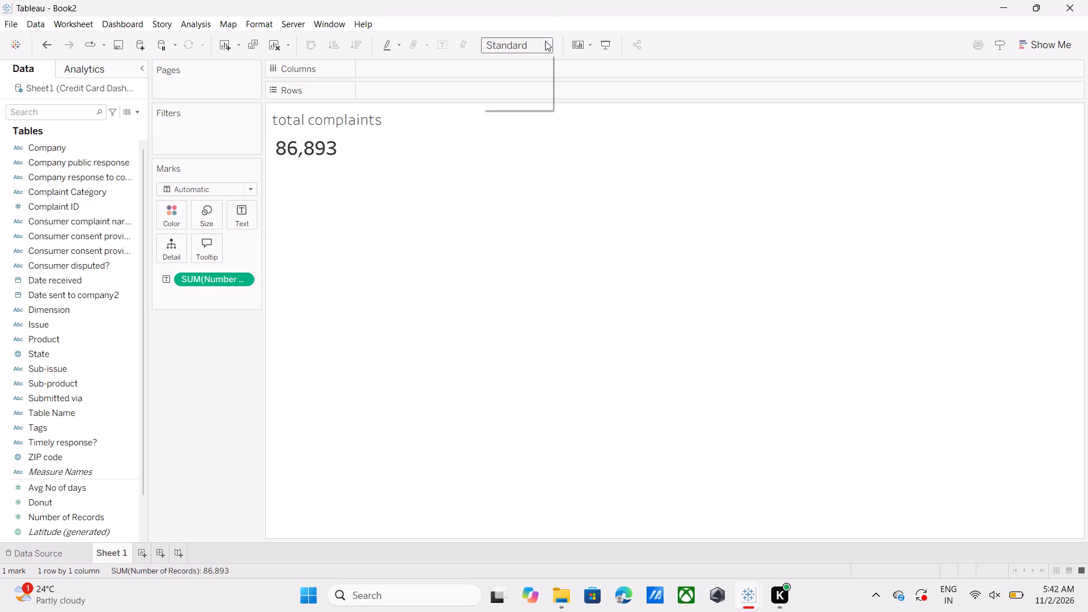
pyautogui.click(538, 102)
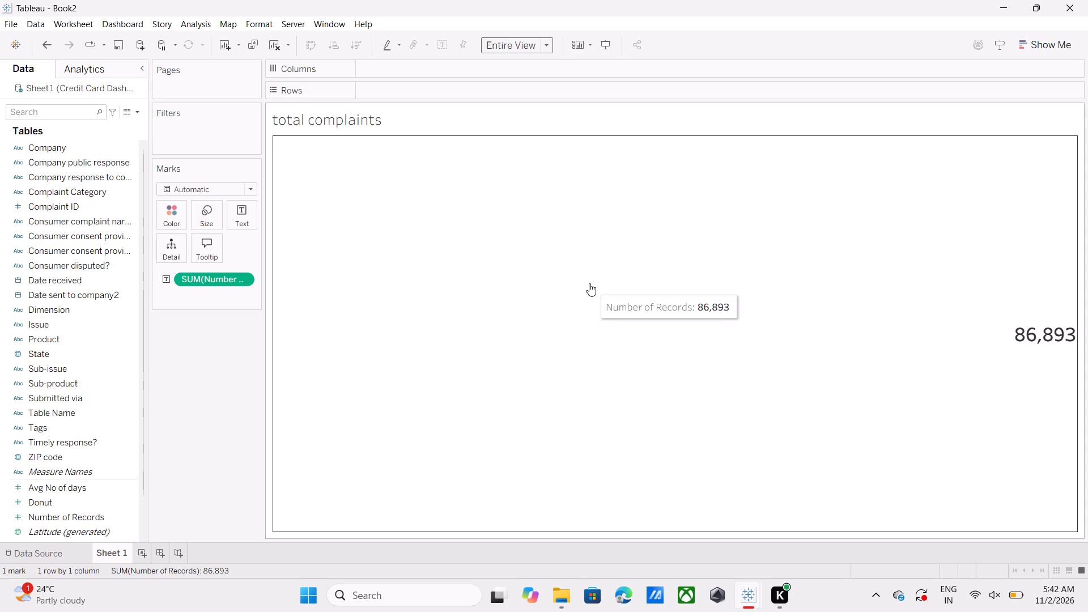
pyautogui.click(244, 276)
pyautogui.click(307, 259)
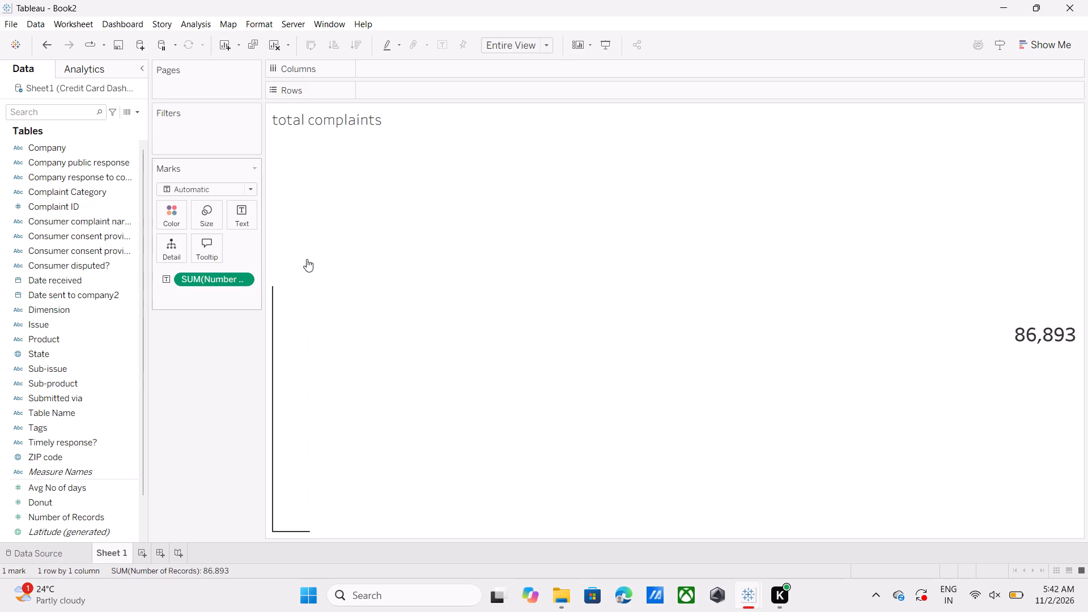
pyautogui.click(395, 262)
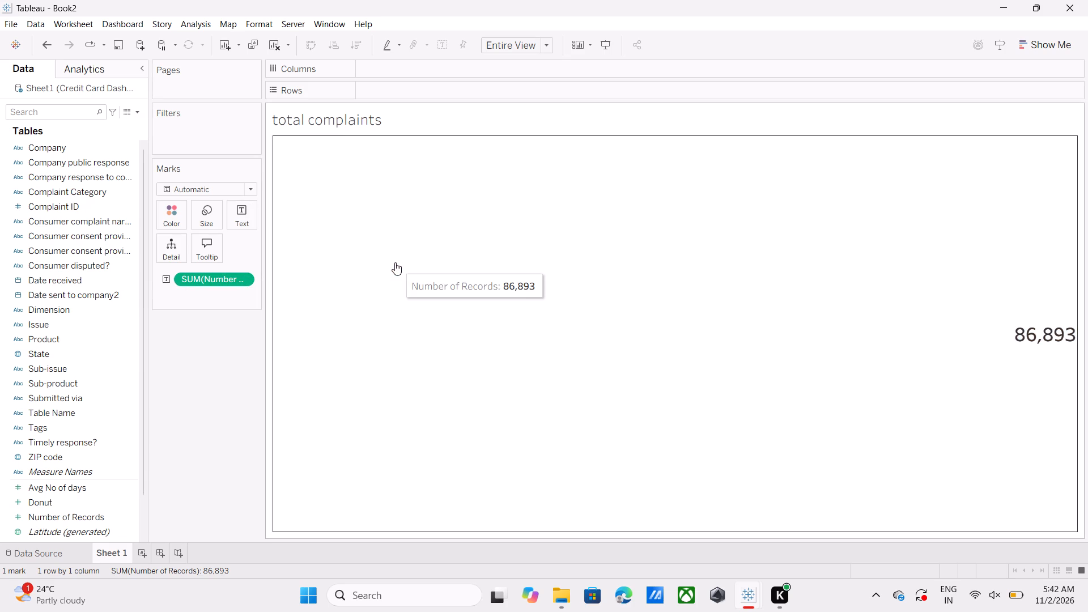
# Set the horizontal alignment of the record count text to Center.
pyautogui.click(244, 216)
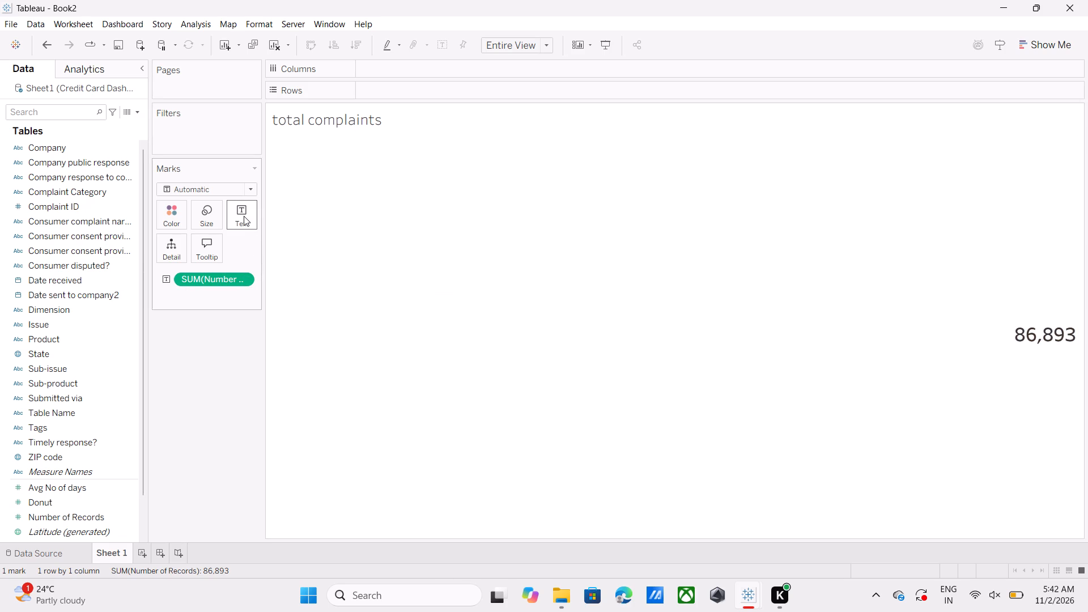
pyautogui.click(331, 257)
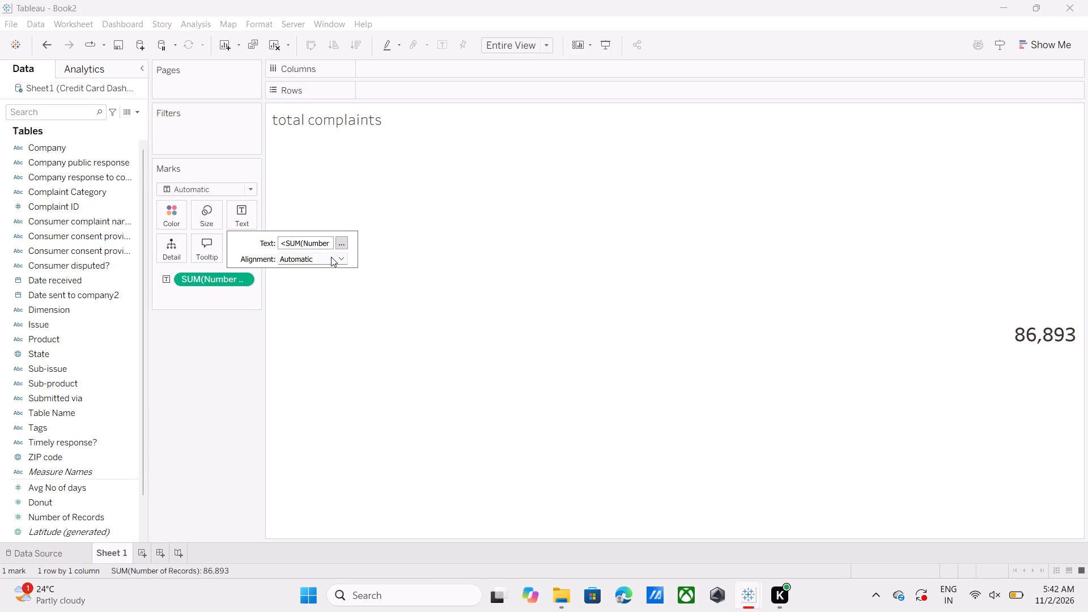
pyautogui.click(317, 292)
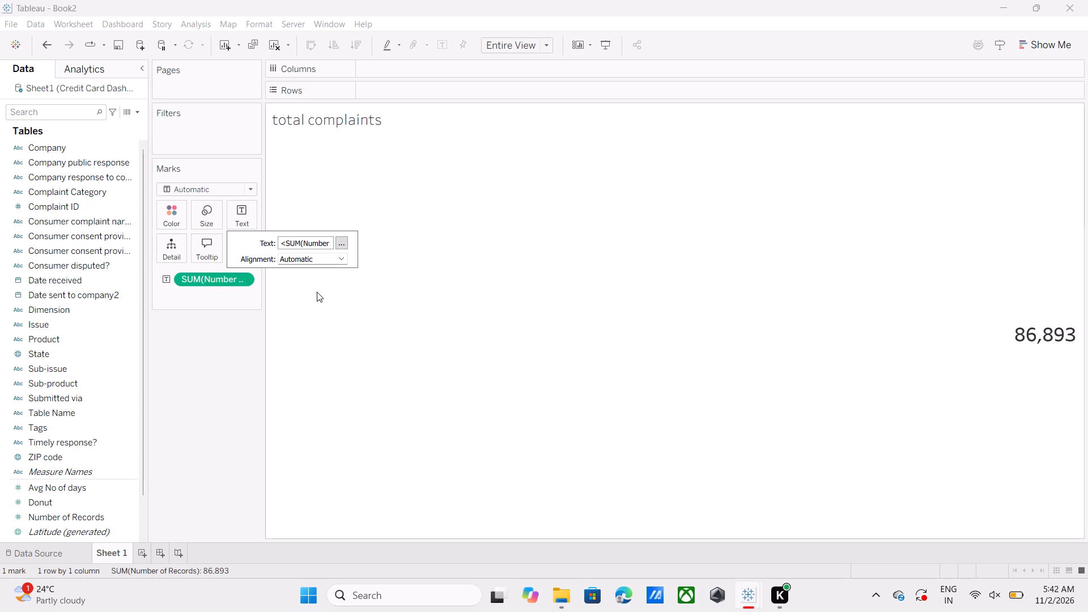
pyautogui.click(342, 250)
pyautogui.click(343, 264)
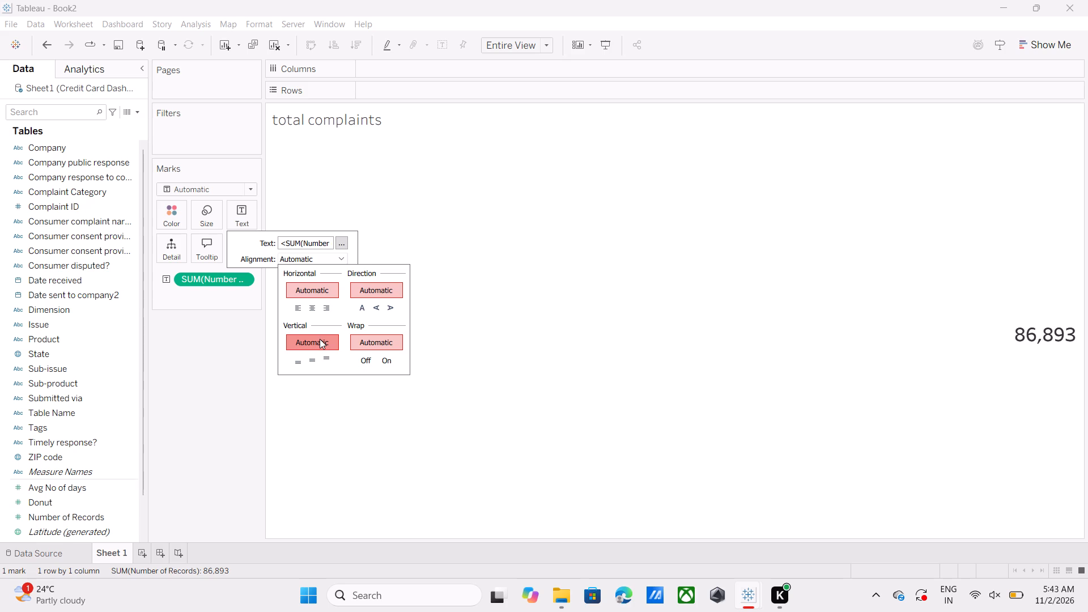
pyautogui.click(313, 311)
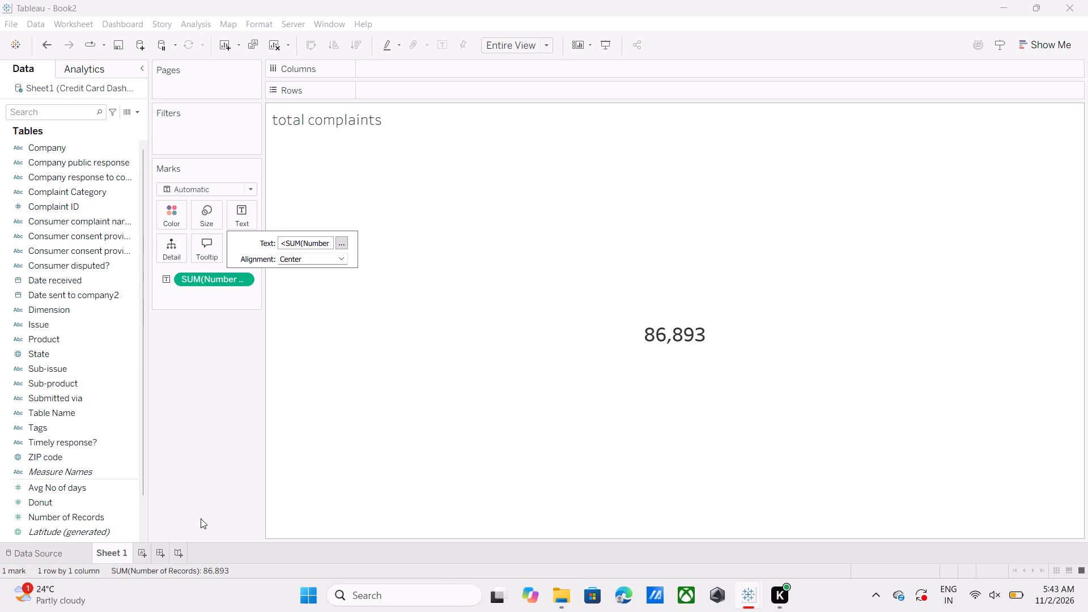
# Add a new blank worksheet to the workbook and return to Sheet 1.
pyautogui.click(142, 554)
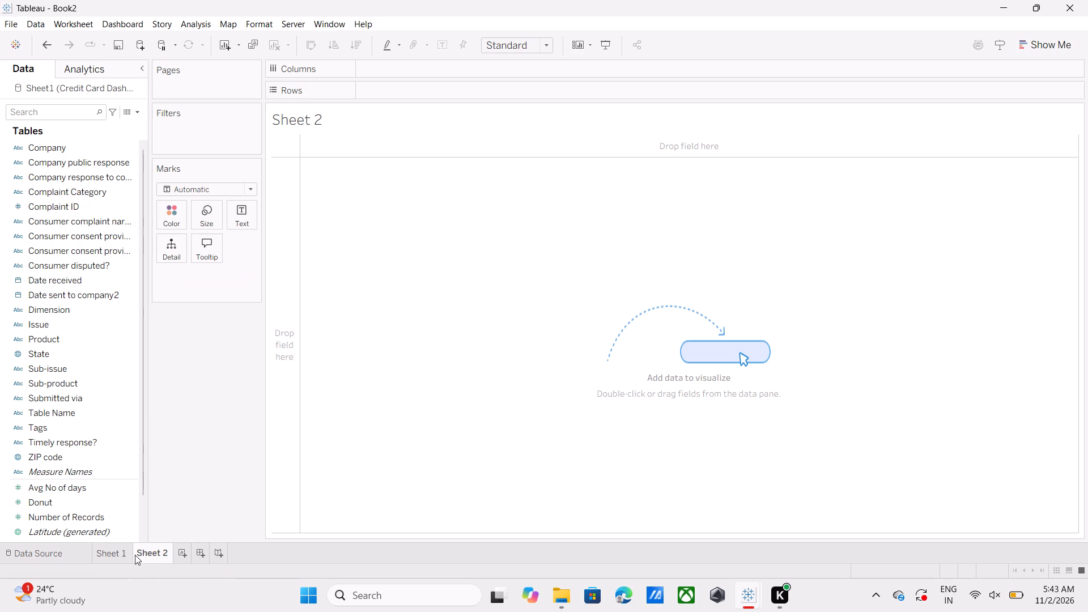
pyautogui.click(116, 554)
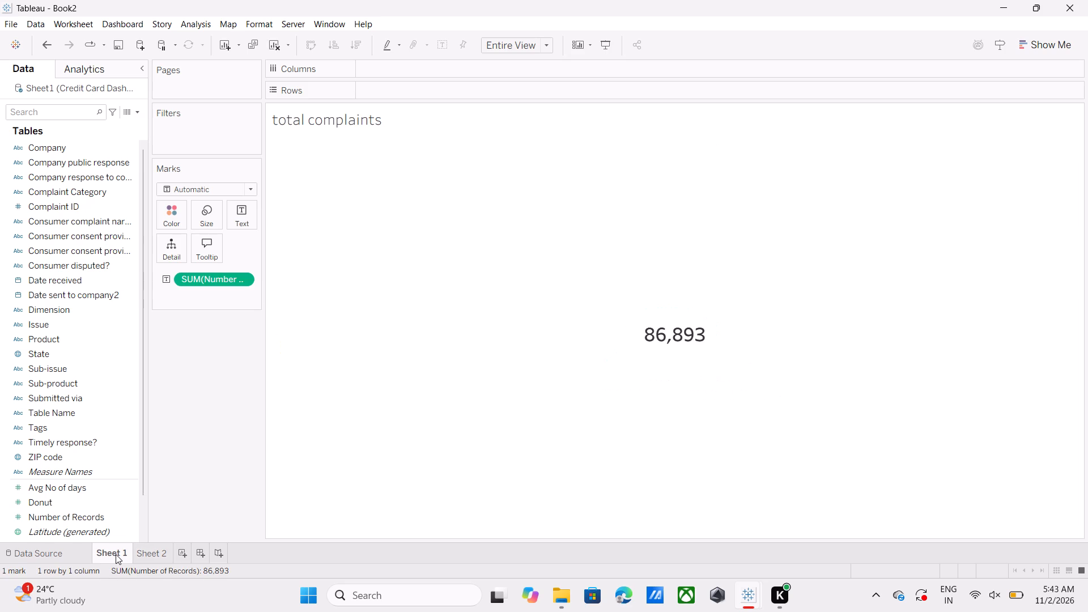
# Rename Sheet 1 as "total complaints".
pyautogui.doubleClick(116, 554)
pyautogui.press('BackSpace')
pyautogui.write('total')
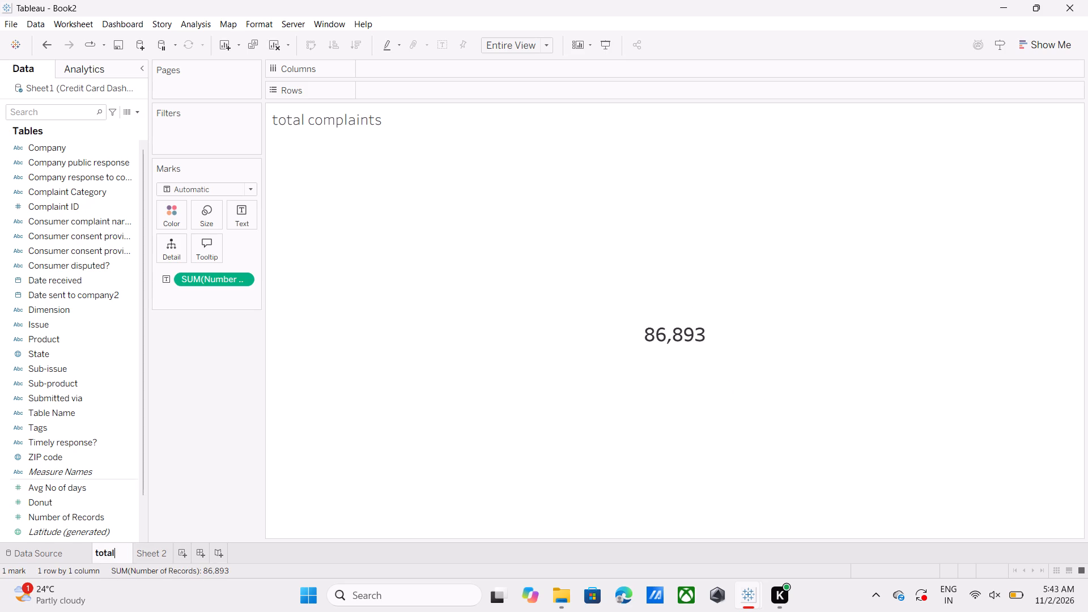
pyautogui.press('space')
pyautogui.write('co')
pyautogui.write('mpla')
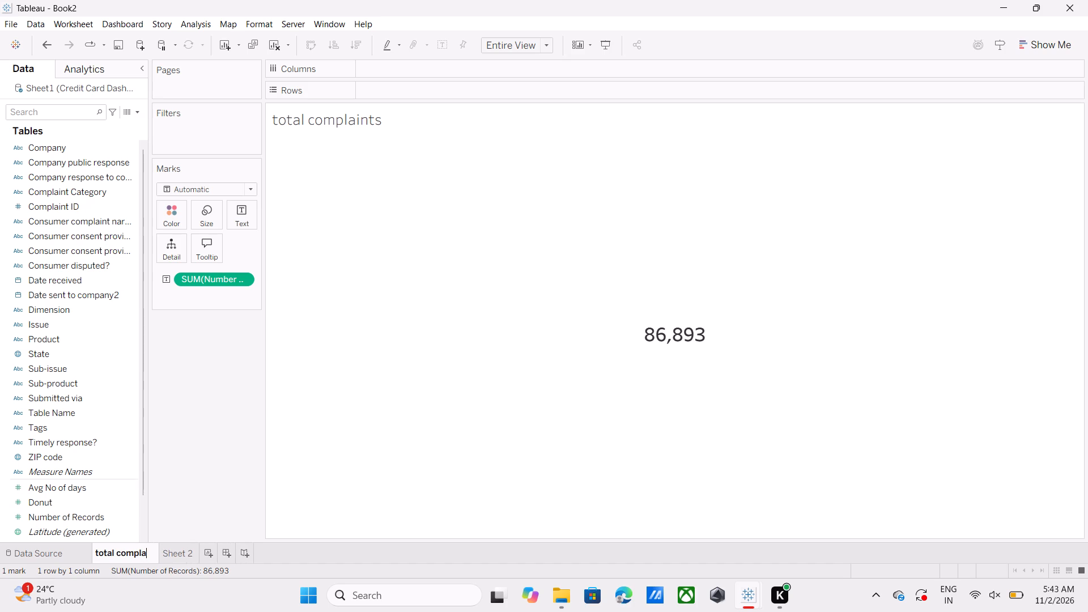
pyautogui.write('ints')
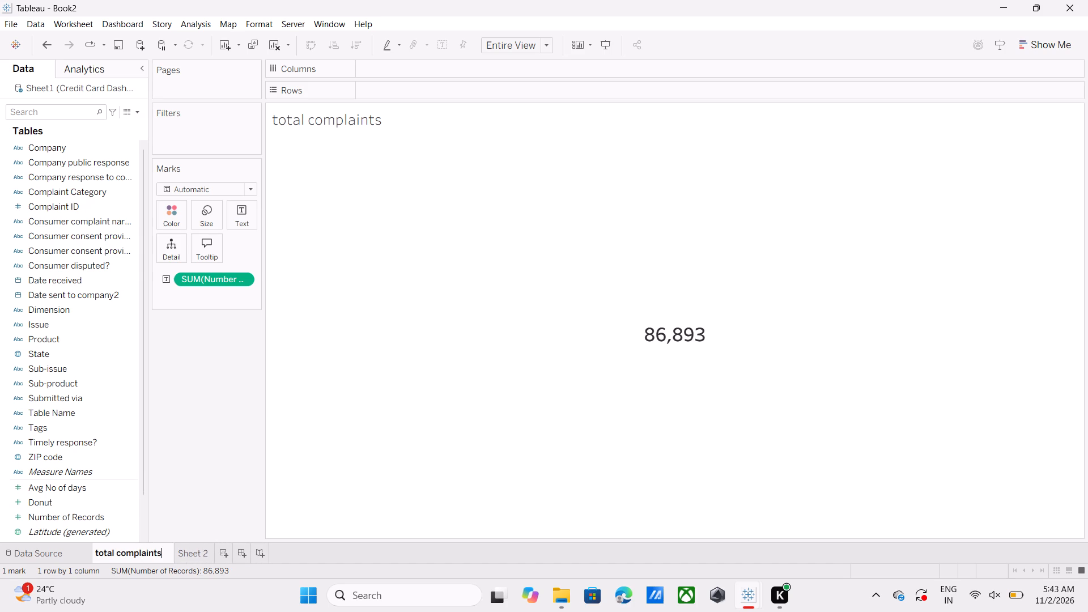
pyautogui.press('Return')
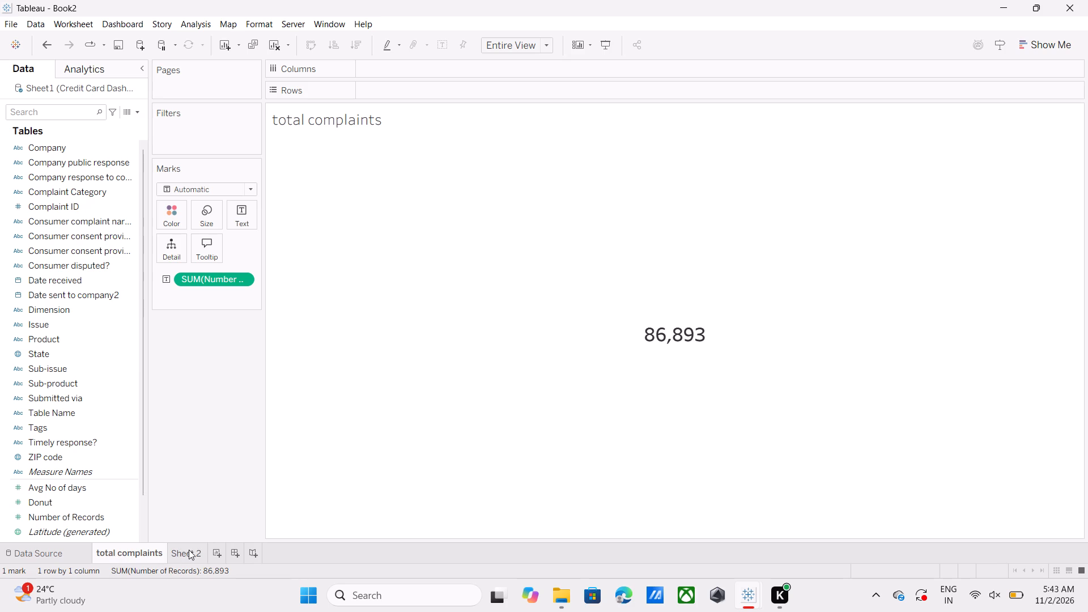
# Rename Sheet 2 as "rolling 12 month complaints".
pyautogui.click(189, 550)
pyautogui.doubleClick(189, 550)
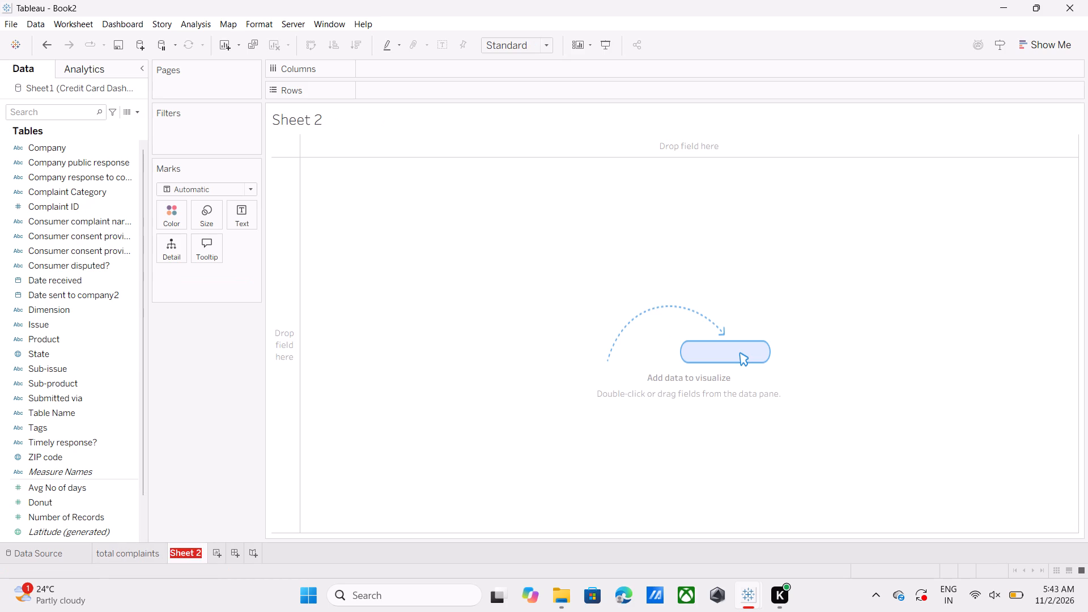
pyautogui.press('BackSpace')
pyautogui.write('rolling')
pyautogui.press('space')
pyautogui.write('12 month')
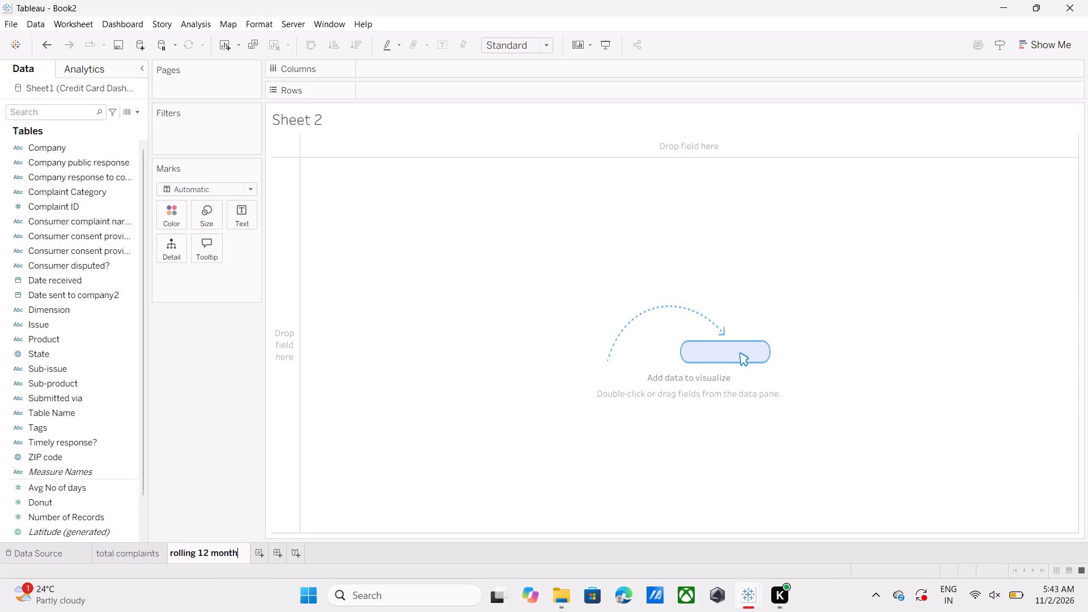
pyautogui.press('space')
pyautogui.write('compla')
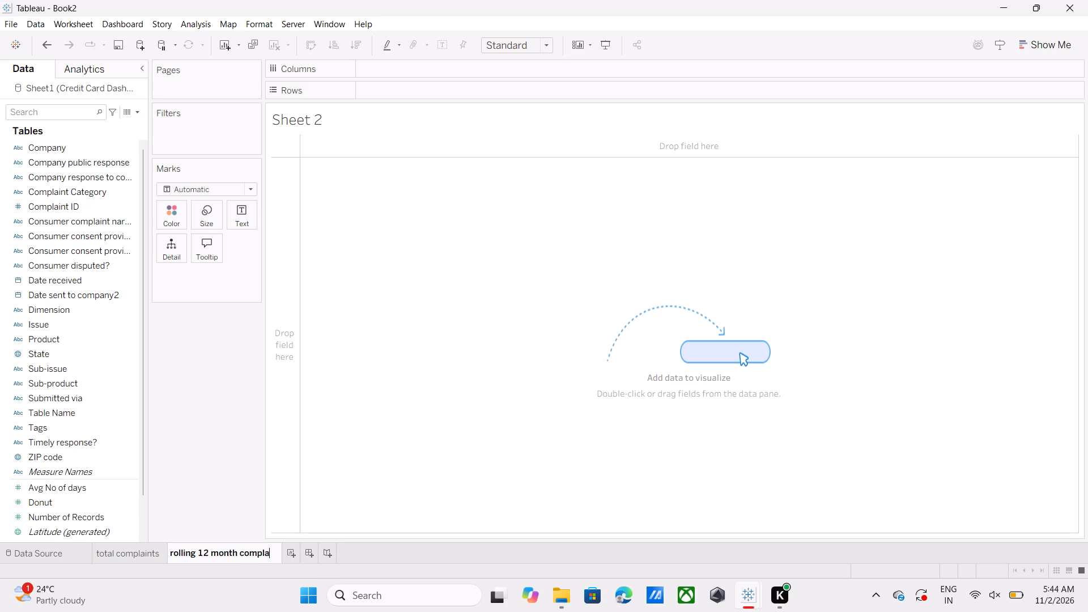
pyautogui.write('ints')
pyautogui.press('Return')
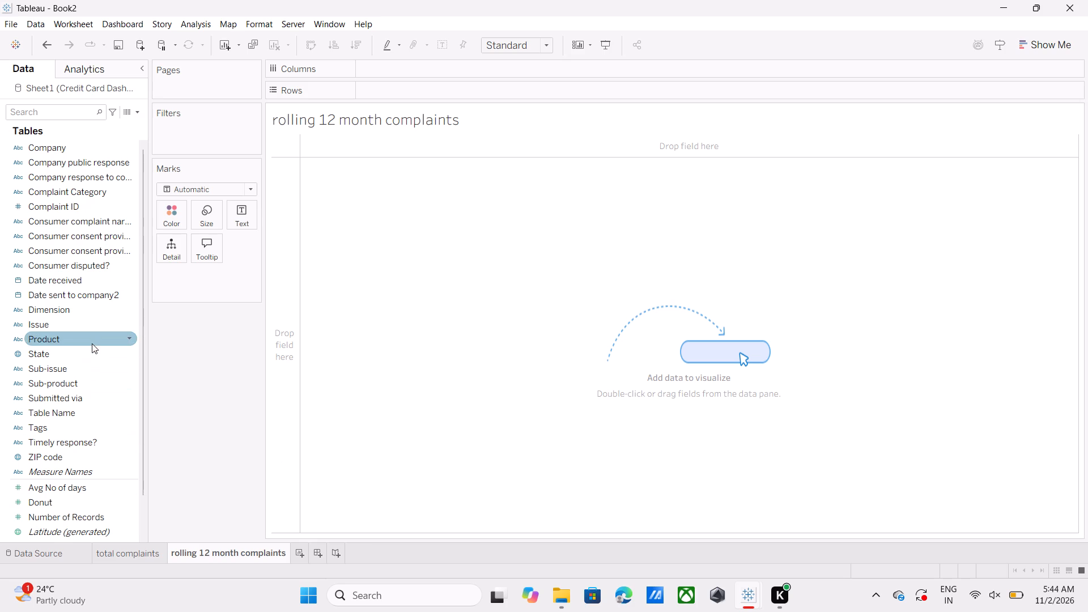
# Place the Date received field on Rows in the rolling 12 month complaints sheet.
pyautogui.moveTo(98, 278); pyautogui.dragTo(152, 273)
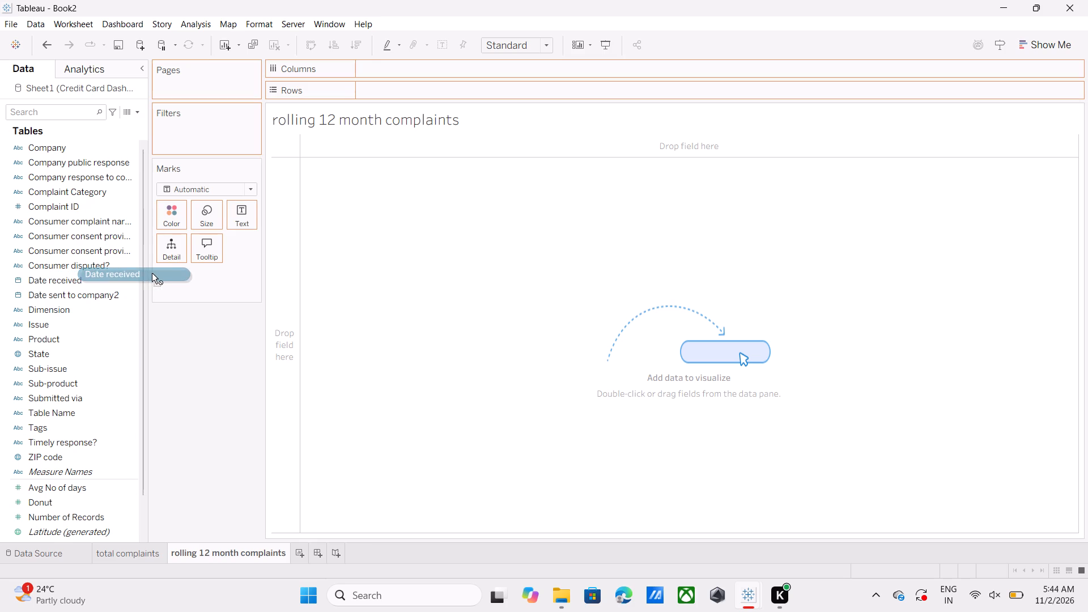
pyautogui.moveTo(152, 273); pyautogui.dragTo(431, 65)
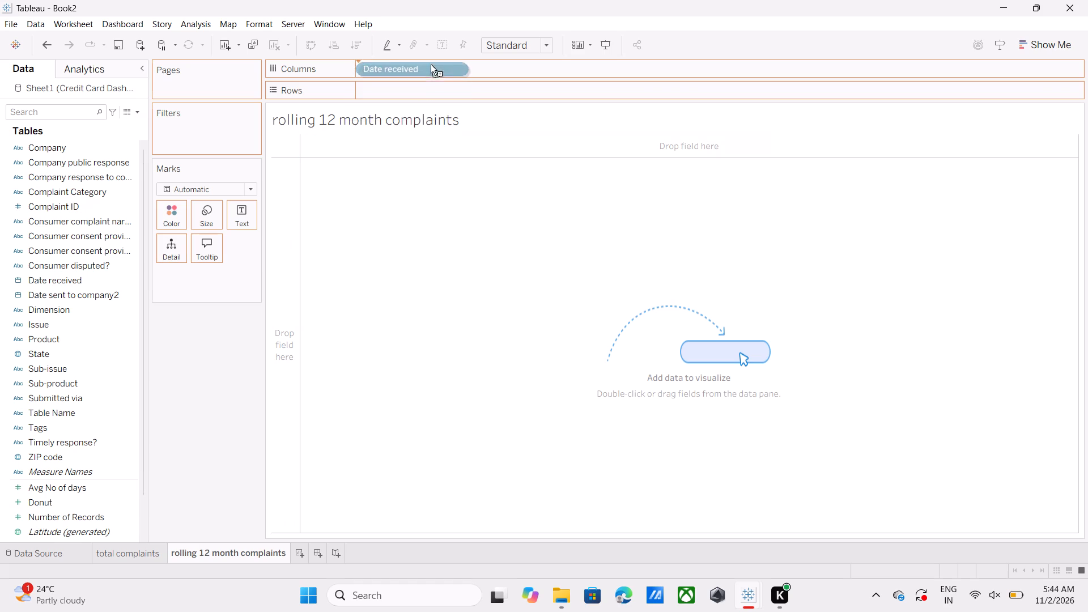
pyautogui.moveTo(431, 65); pyautogui.dragTo(433, 87)
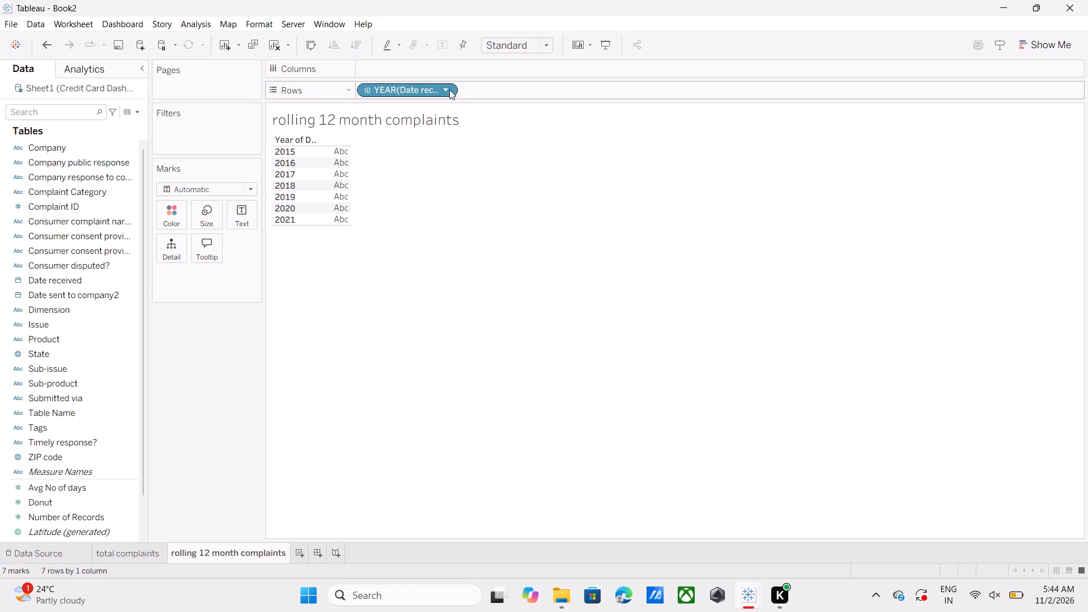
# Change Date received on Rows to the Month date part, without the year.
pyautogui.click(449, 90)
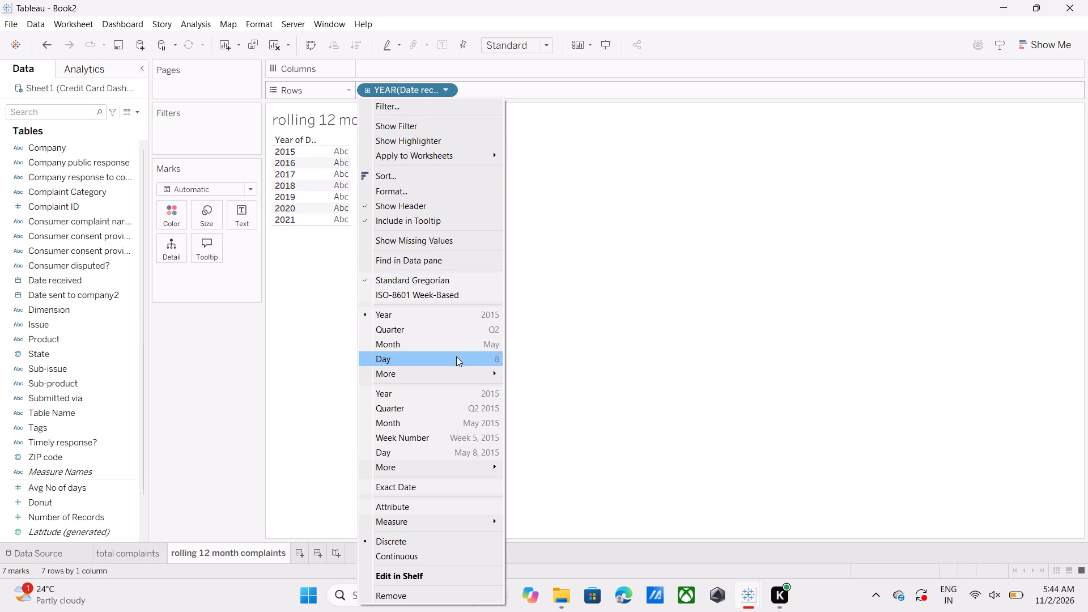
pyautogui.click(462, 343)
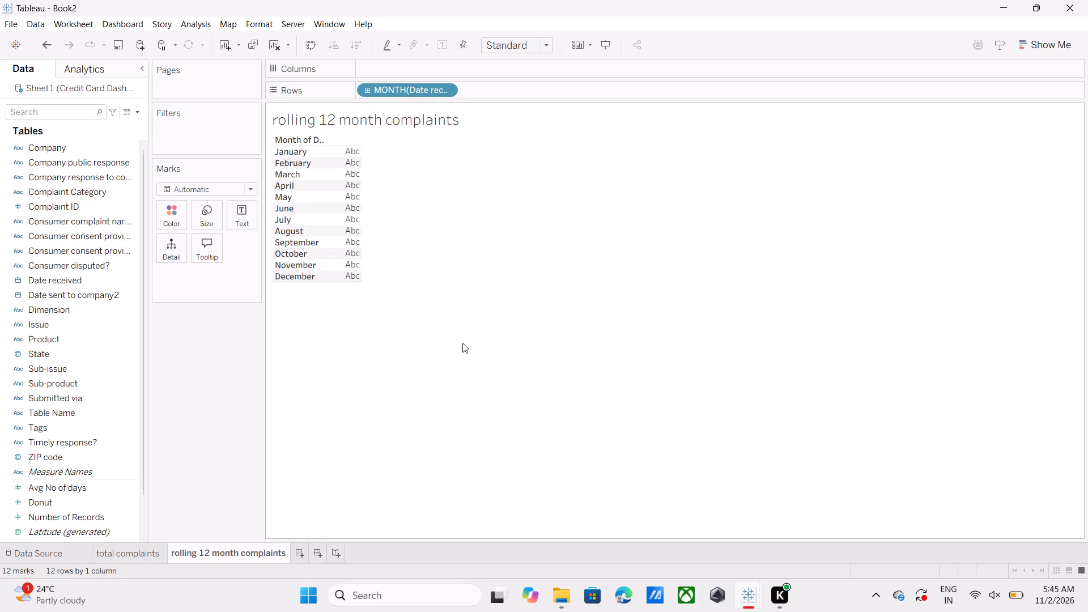
# Change Date received on Rows to the month-with-year level (as in May 2015) and make it discrete.
pyautogui.click(444, 83)
pyautogui.click(447, 90)
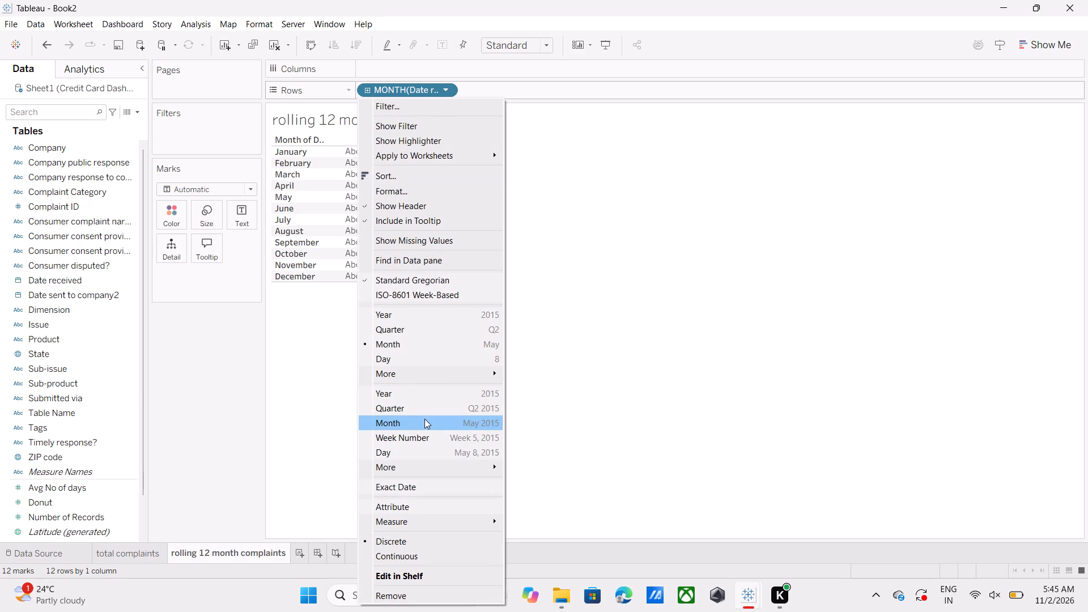
pyautogui.click(424, 419)
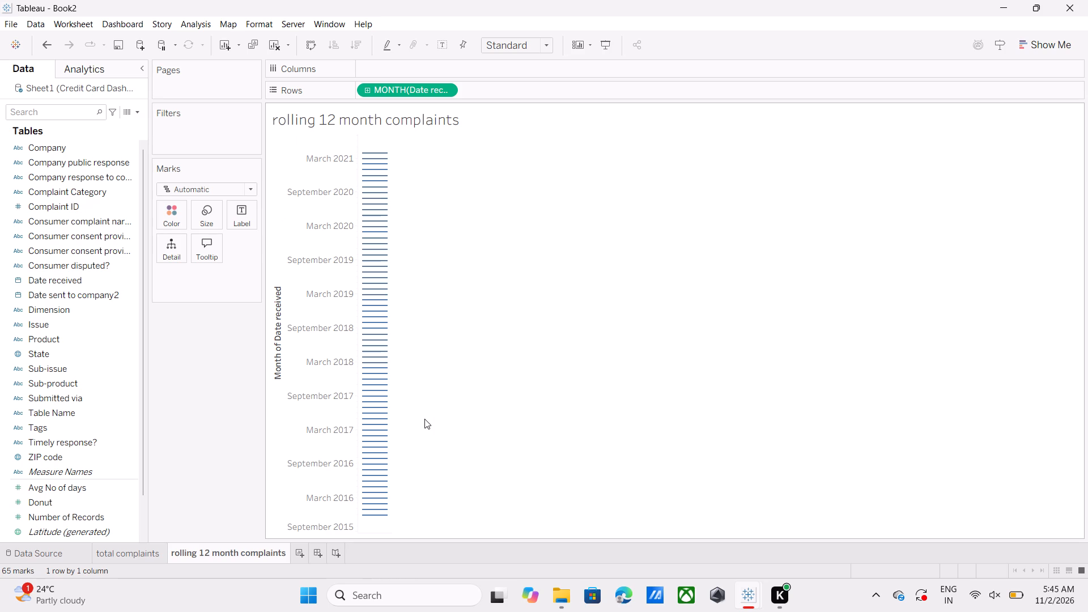
pyautogui.click(445, 90)
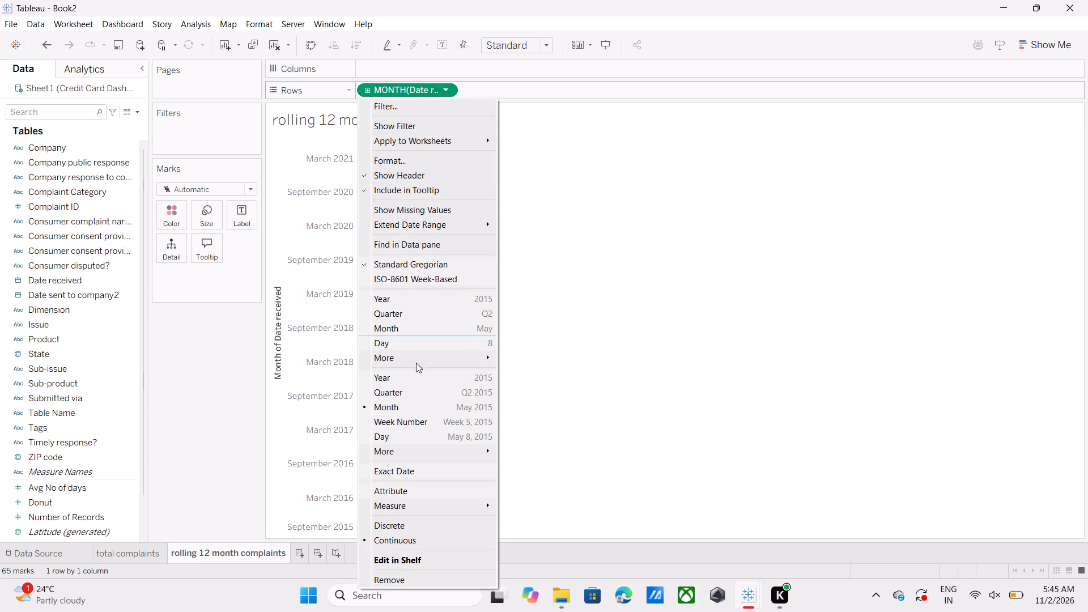
pyautogui.click(416, 525)
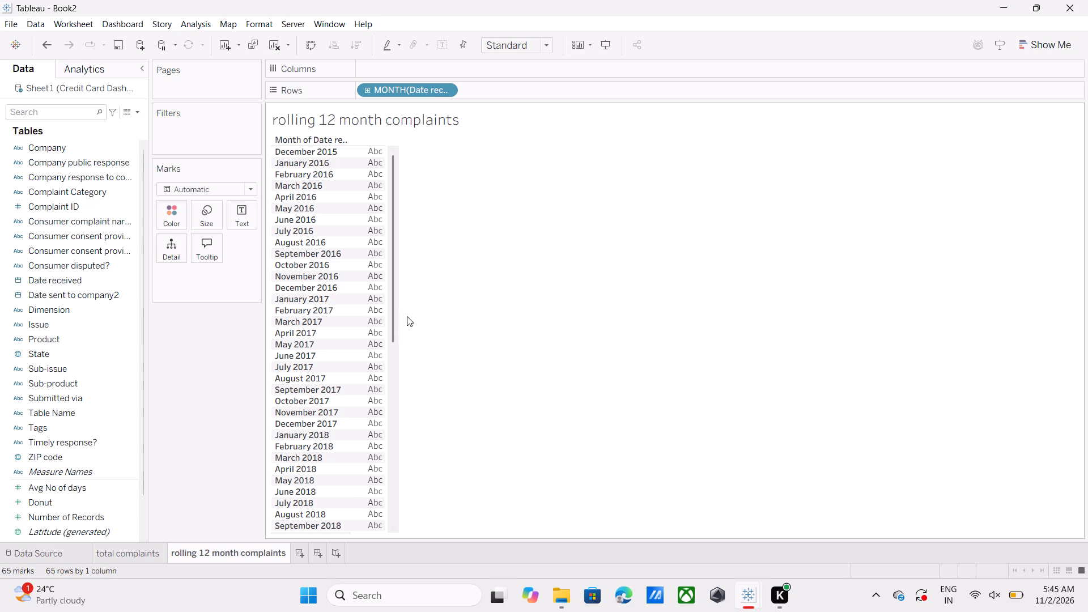
# Examine the full list of Date received months, from the earliest to the latest, highlighting ranges of months along the way.
pyautogui.moveTo(390, 322); pyautogui.dragTo(391, 572)
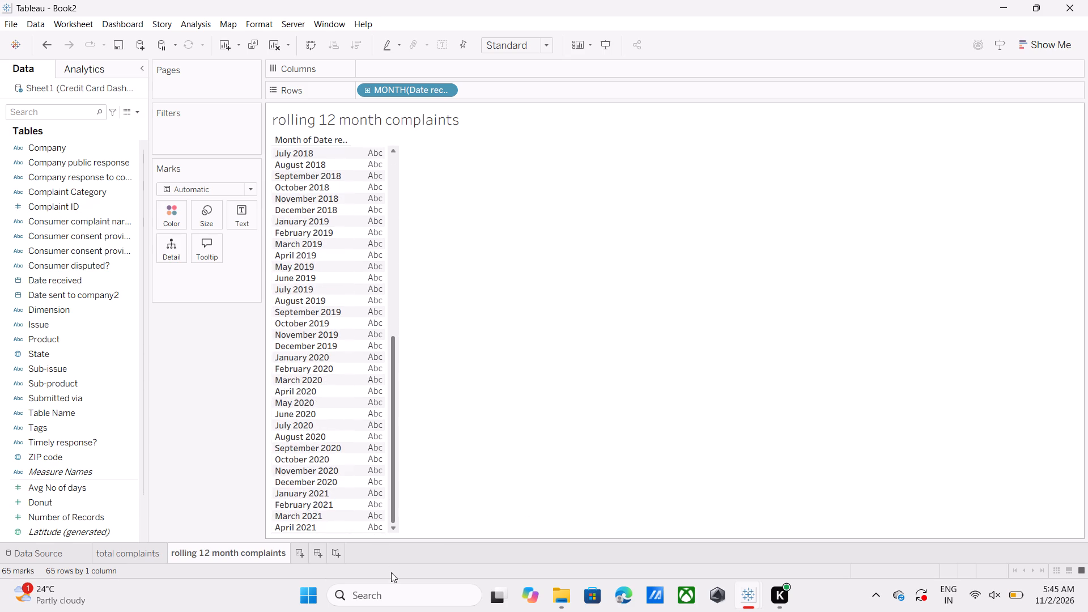
pyautogui.moveTo(391, 572); pyautogui.dragTo(393, 273)
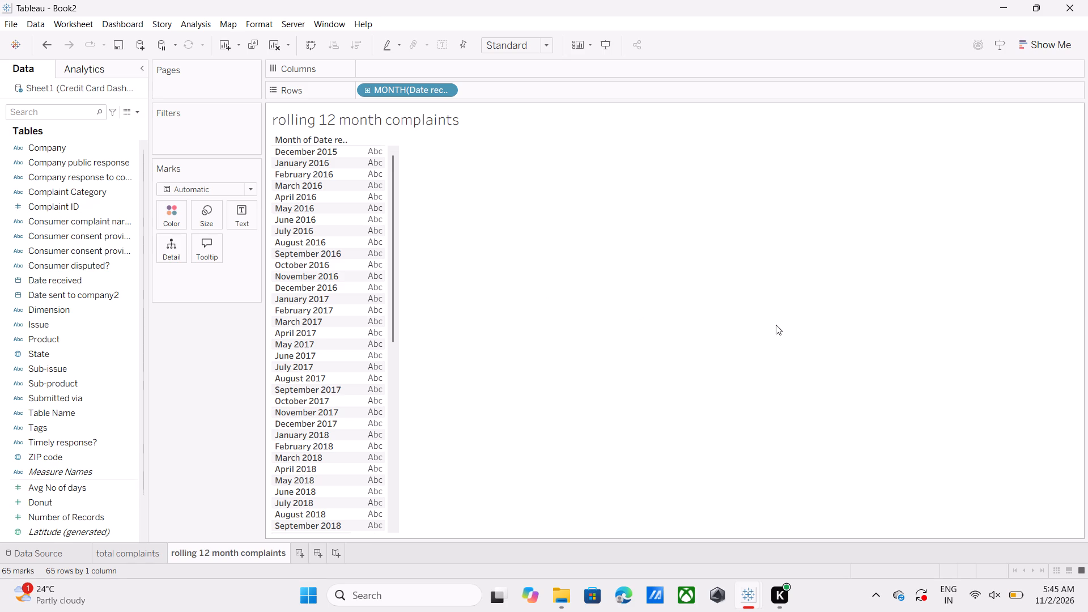
pyautogui.moveTo(393, 328); pyautogui.dragTo(403, 537)
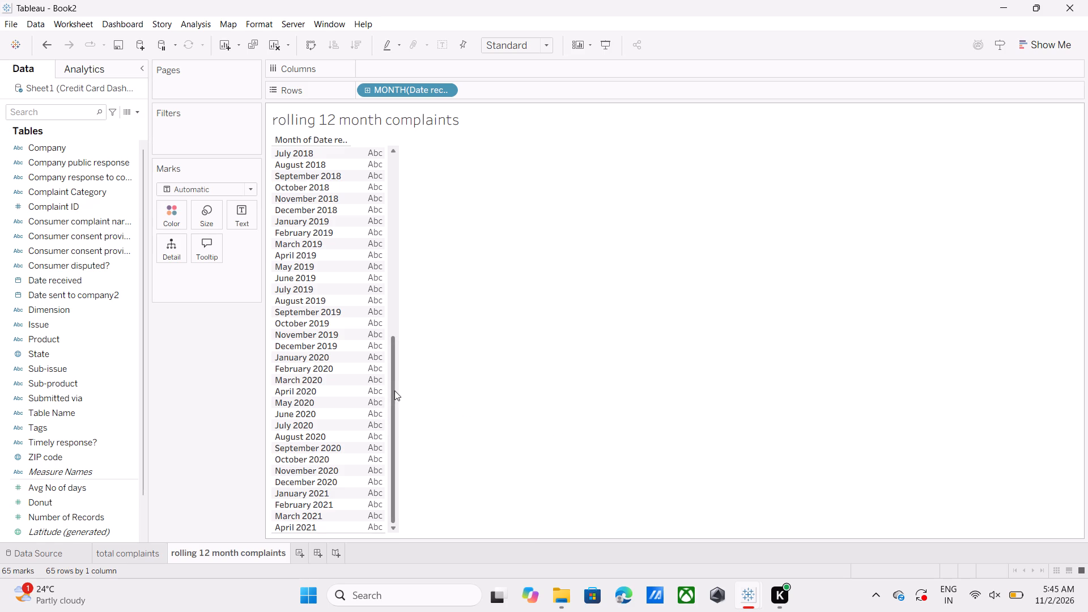
pyautogui.moveTo(394, 390); pyautogui.dragTo(372, 142)
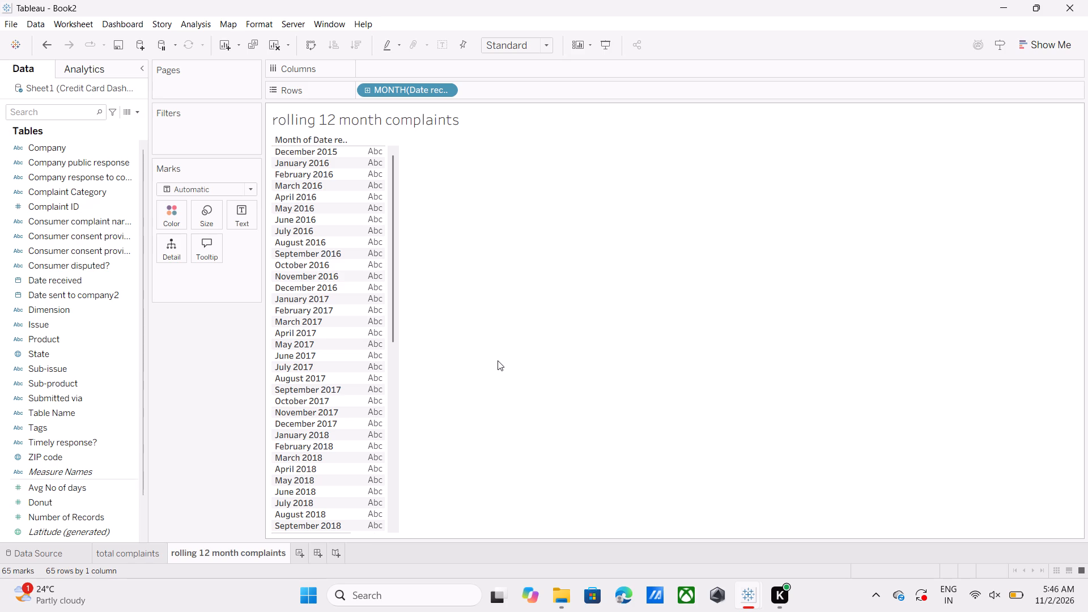
pyautogui.moveTo(380, 511); pyautogui.dragTo(378, 385)
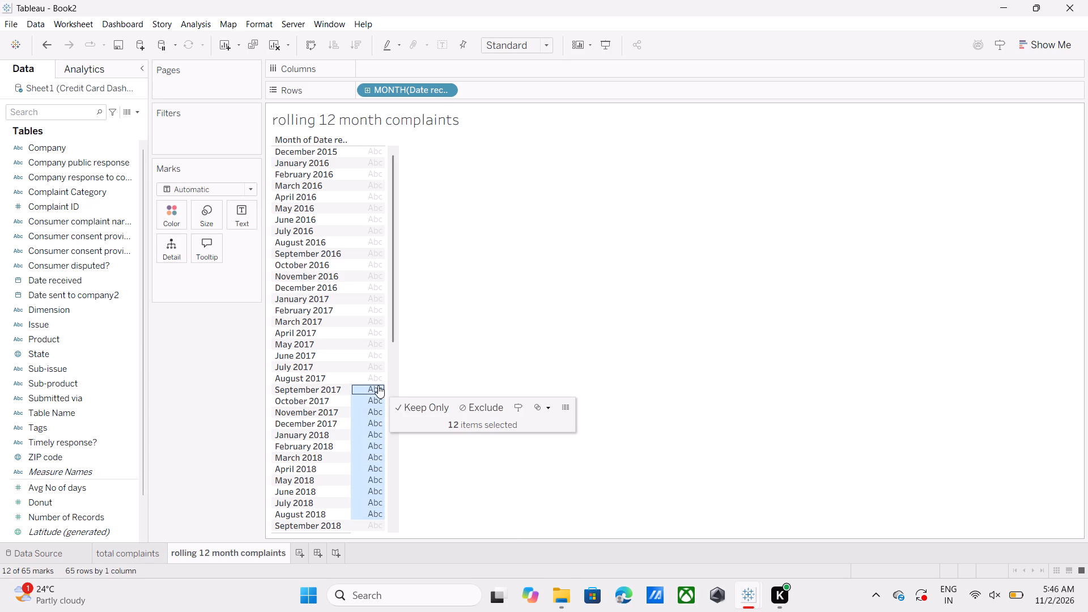
pyautogui.moveTo(378, 385); pyautogui.dragTo(375, 311)
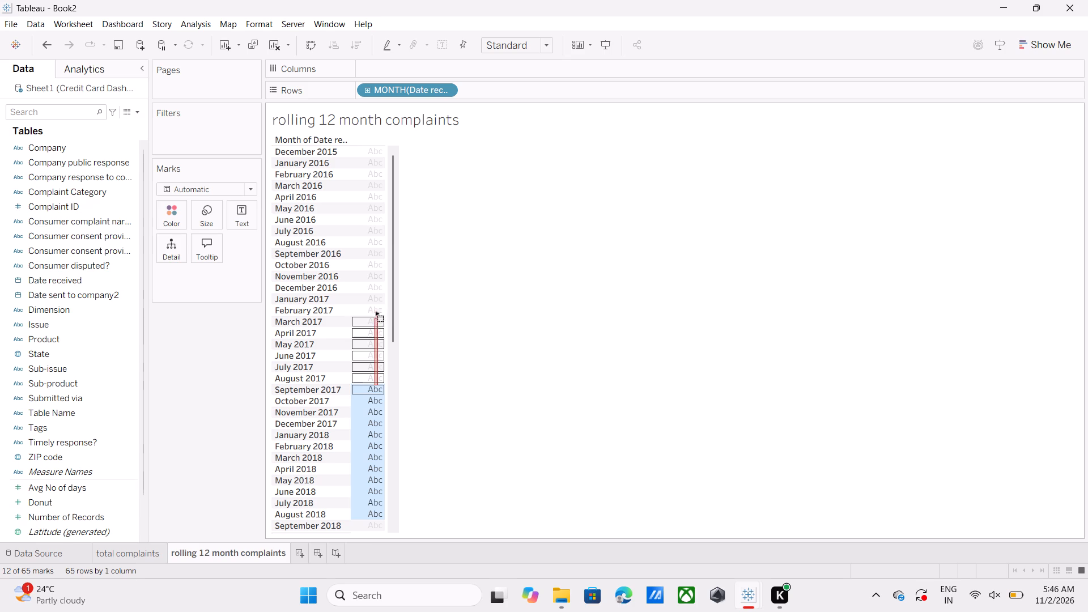
pyautogui.moveTo(375, 311); pyautogui.dragTo(382, 126)
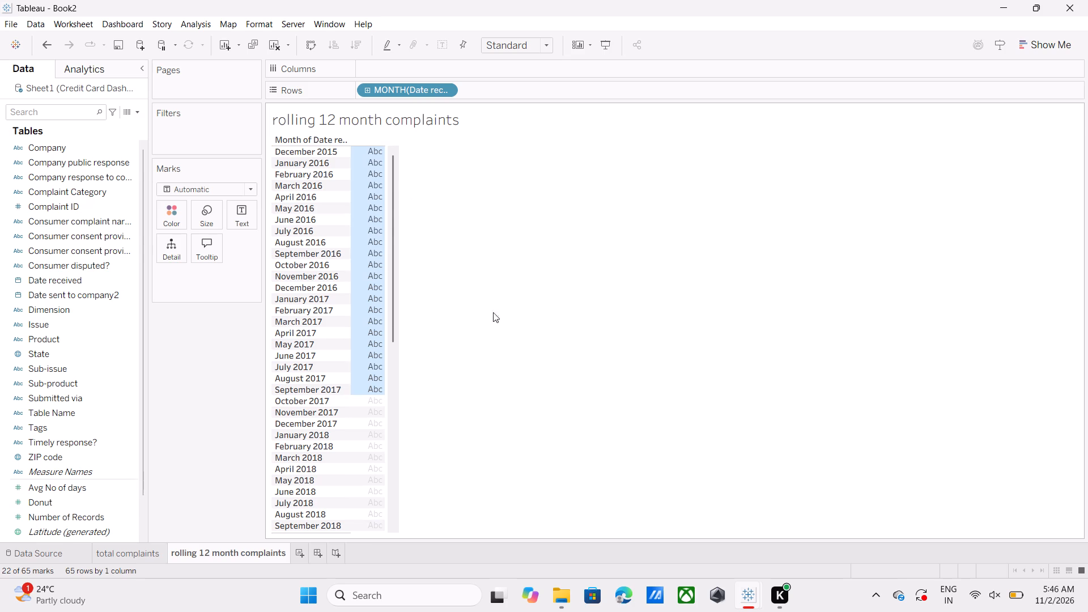
pyautogui.click(505, 330)
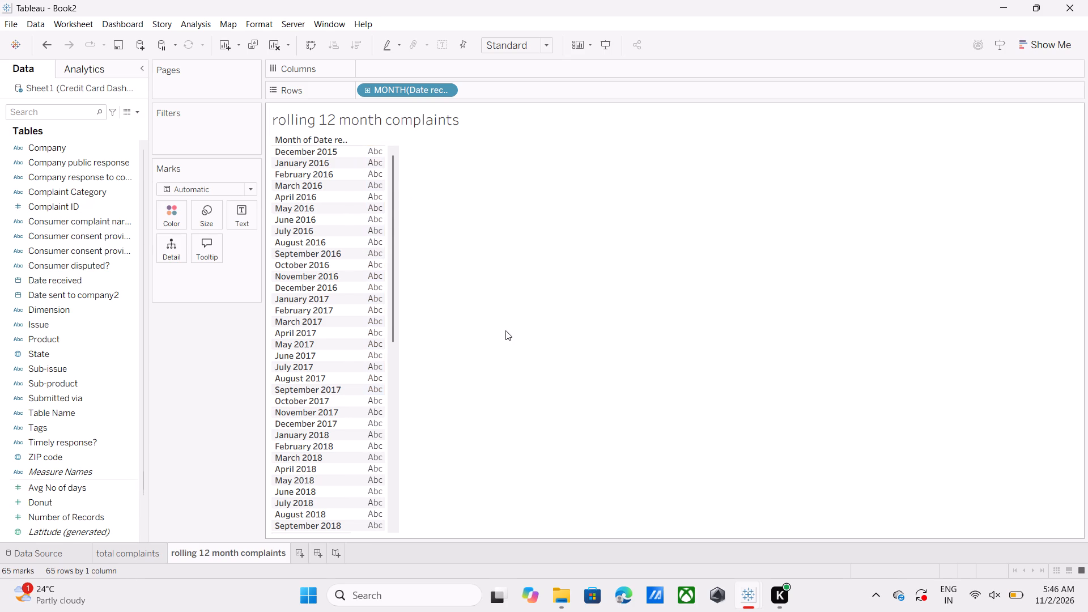